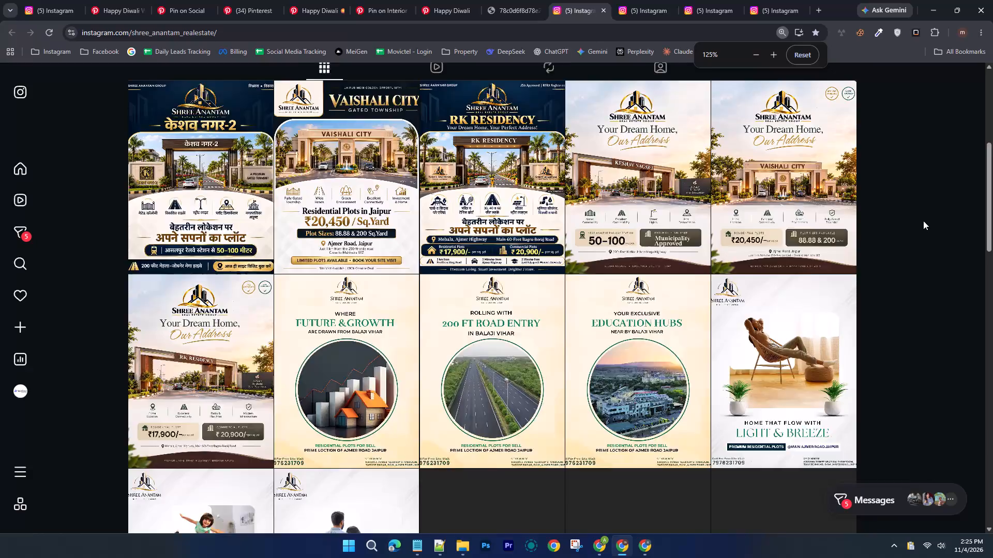
Copy a screen snip of the first two rows of posts on the shree_anantam_realestate Instagram profile, with the bookmarks bar hidden.
{"action": "left_click_drag", "start_coordinate": [988, 194], "coordinate": [992, 197]}
{"action": "key", "text": "ctrl+shift+b"}
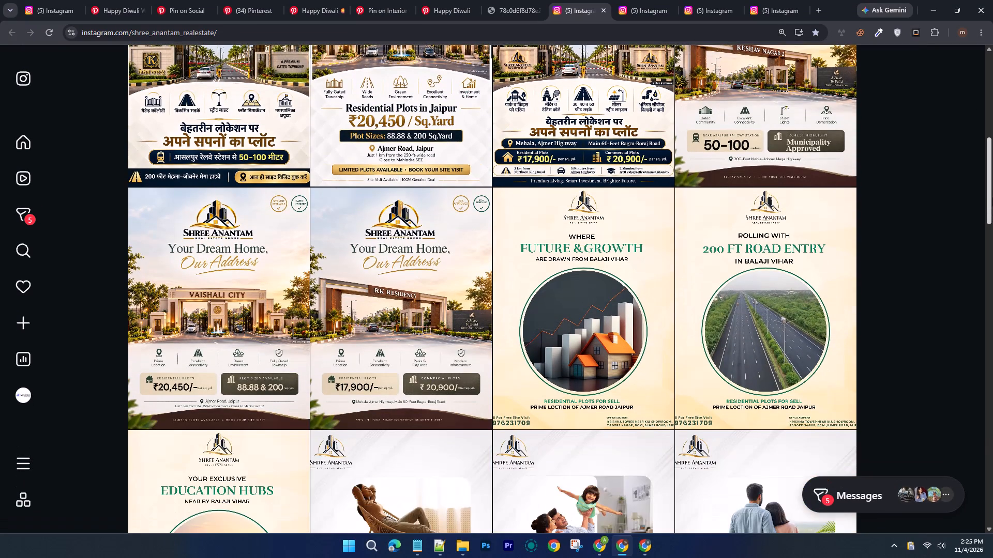
{"action": "left_click_drag", "start_coordinate": [992, 177], "coordinate": [991, 161]}
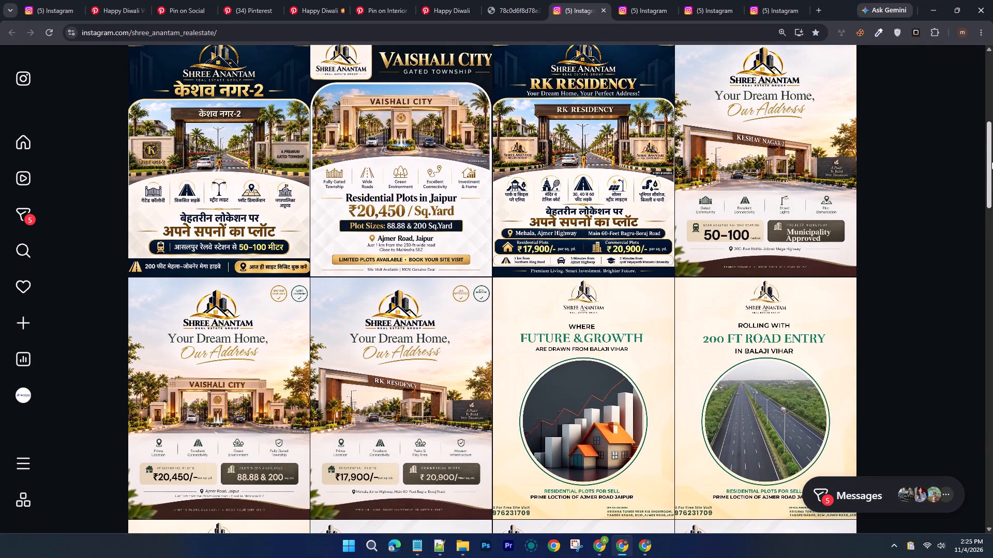
{"action": "left_click_drag", "start_coordinate": [991, 161], "coordinate": [992, 160]}
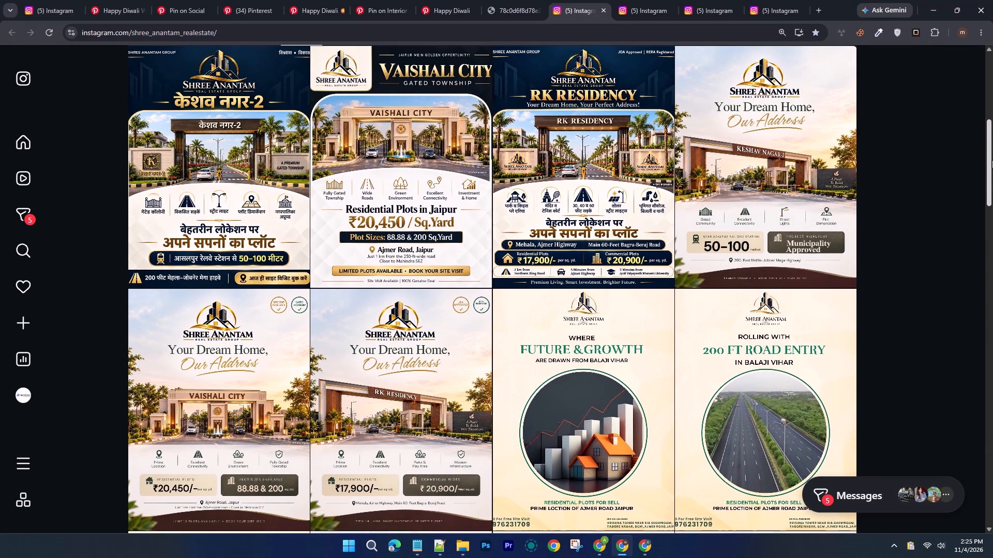
{"action": "left_click_drag", "start_coordinate": [992, 160], "coordinate": [992, 159]}
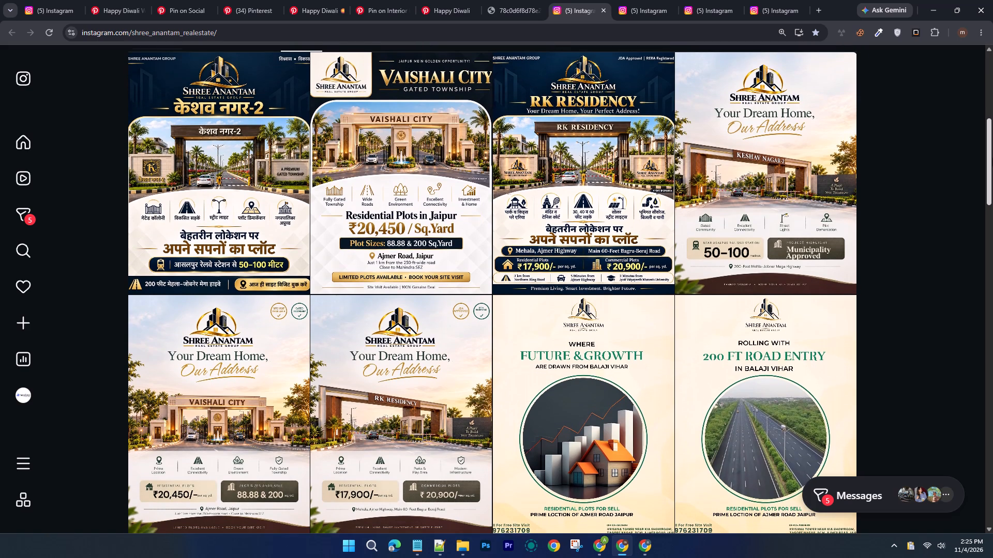
{"action": "left_click_drag", "start_coordinate": [992, 159], "coordinate": [992, 160]}
{"action": "key", "text": "ctrl+shift+c"}
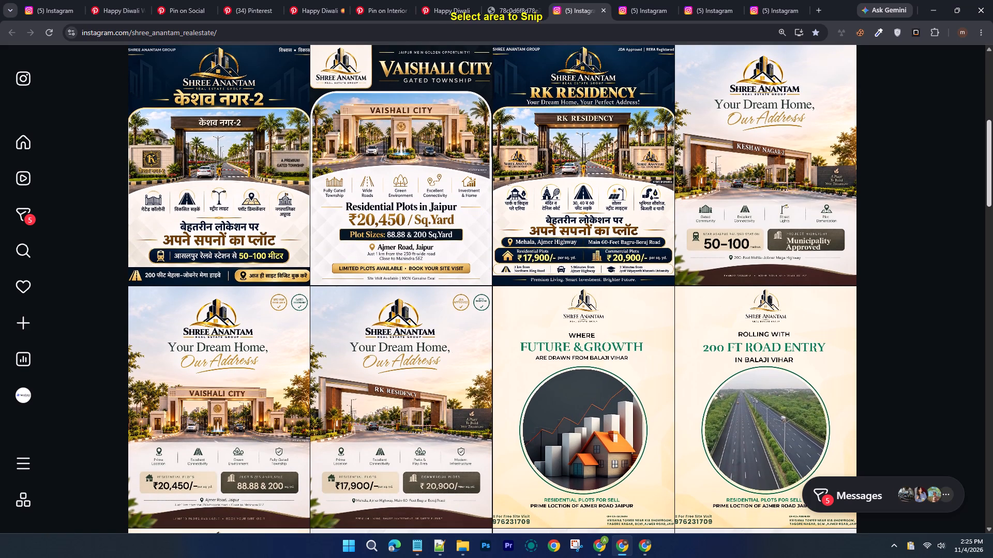
{"action": "left_click_drag", "start_coordinate": [126, 45], "coordinate": [869, 542]}
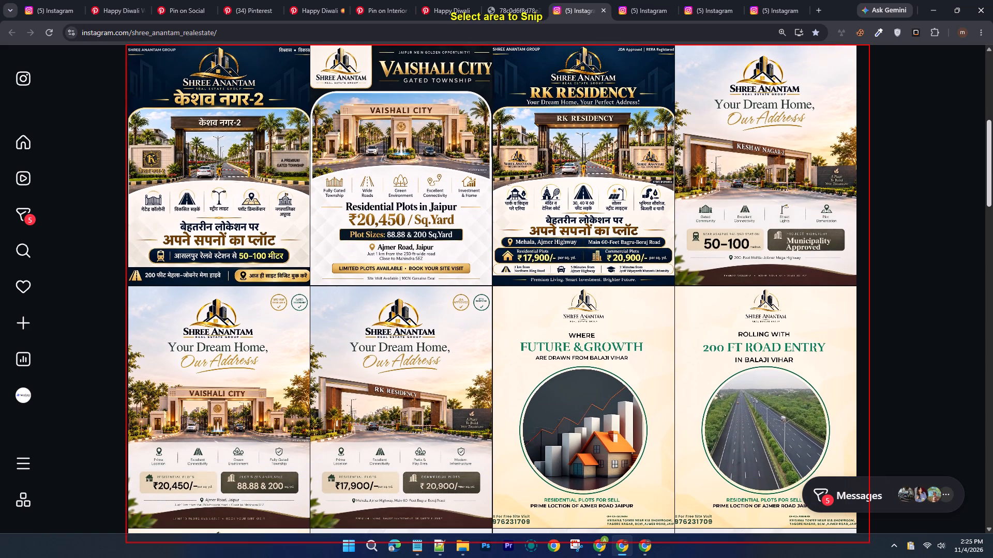
{"action": "left_click_drag", "start_coordinate": [869, 542], "coordinate": [860, 530]}
{"action": "left_click", "coordinate": [643, 33]}
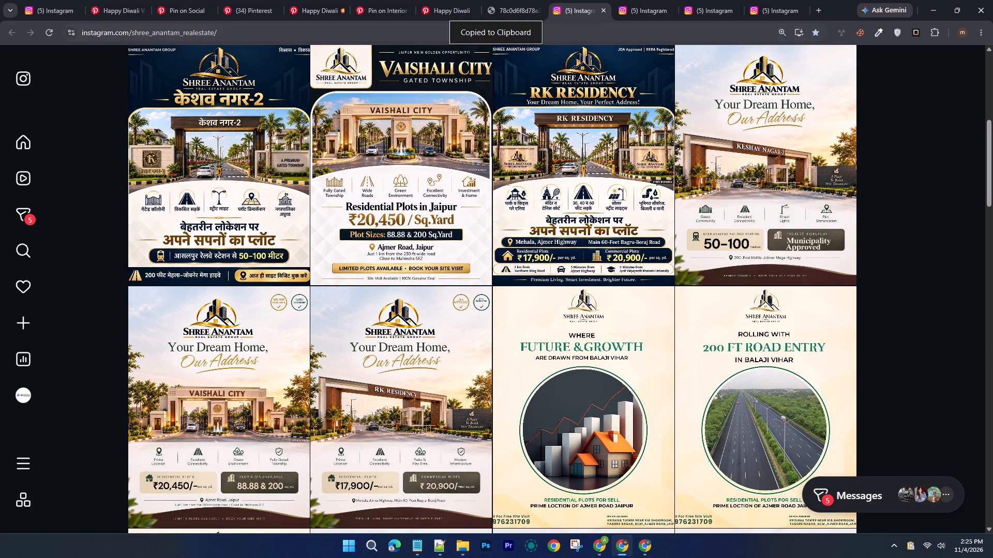
Reset the Instagram profile page's zoom to 100%.
{"action": "left_click", "coordinate": [784, 30]}
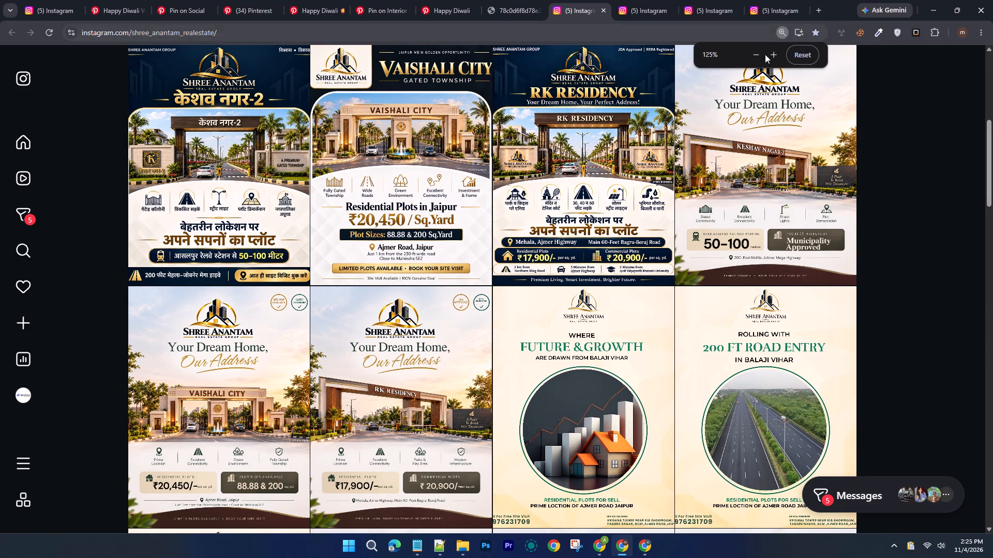
{"action": "left_click", "coordinate": [797, 53]}
{"action": "left_click", "coordinate": [759, 51]}
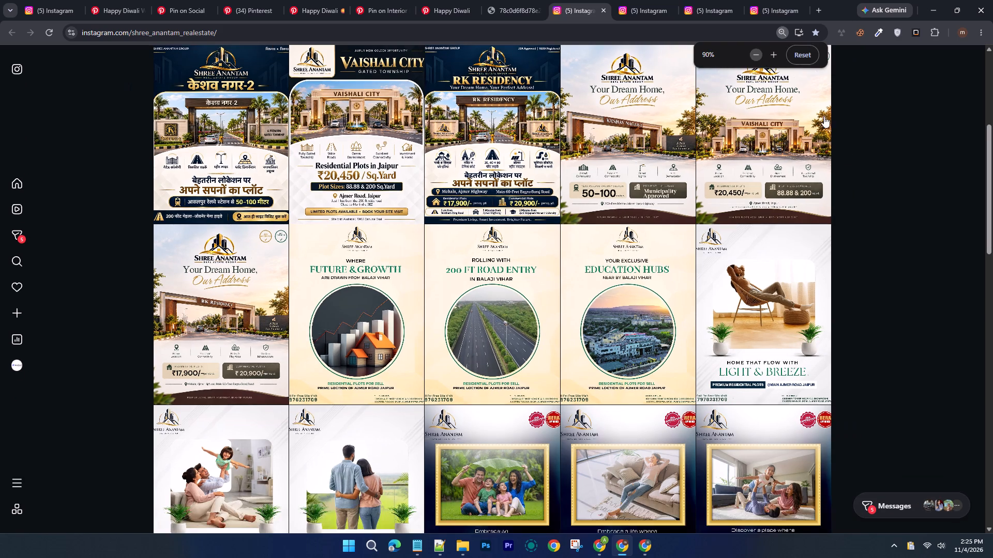
{"action": "left_click", "coordinate": [865, 188]}
{"action": "scroll", "coordinate": [853, 322], "scroll_direction": "up", "scroll_amount": 4}
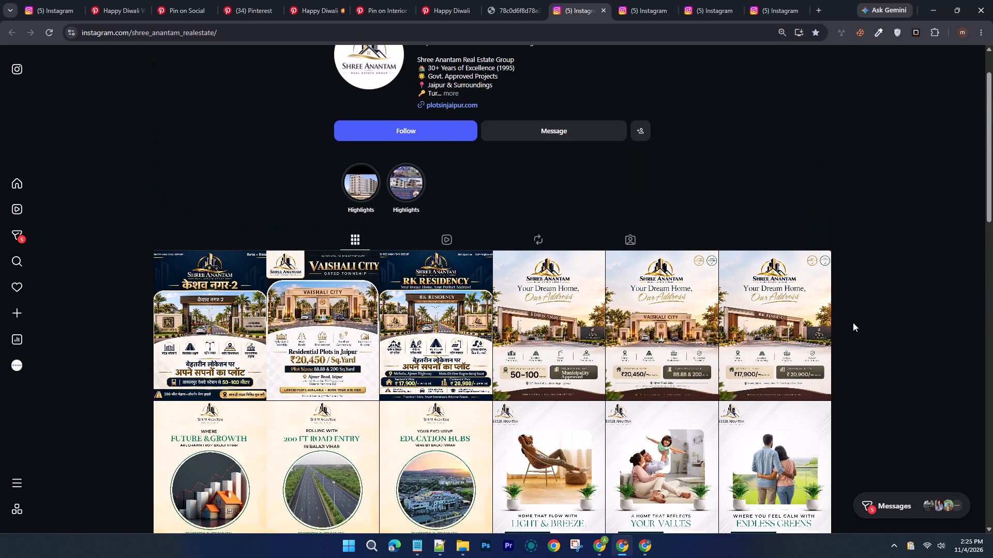
{"action": "scroll", "coordinate": [855, 322], "scroll_direction": "up", "scroll_amount": 1, "text": "ctrl"}
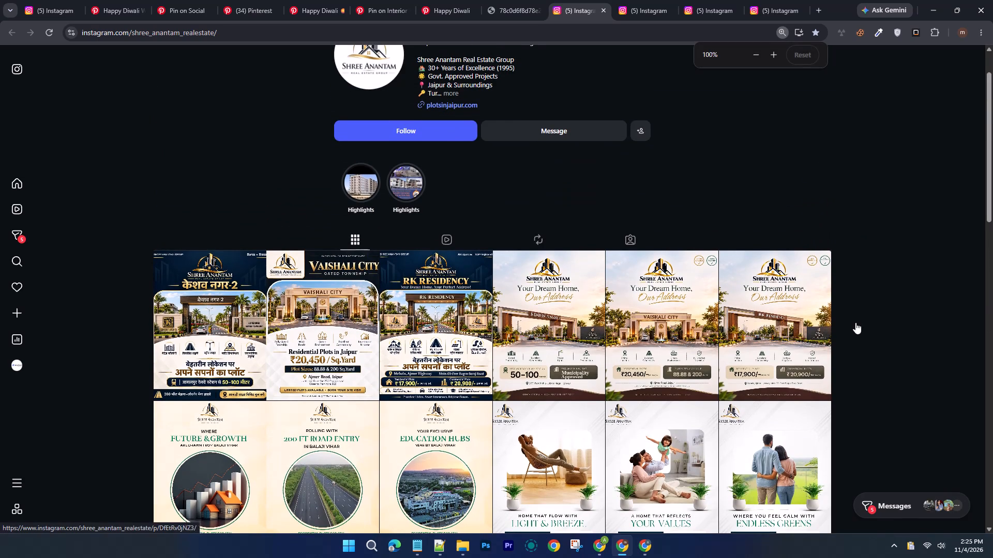
Switch to ChatGPT and paste the snip of the Instagram posts into the drafted Shree Anantam Group prompt.
{"action": "left_click", "coordinate": [599, 539]}
{"action": "key", "text": "ctrl+v"}
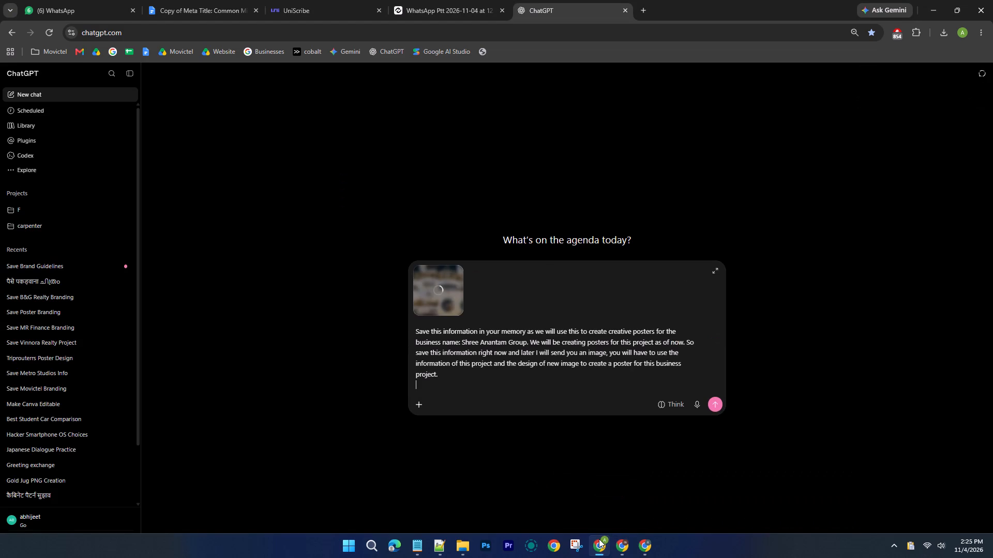
{"action": "left_click", "coordinate": [599, 539]}
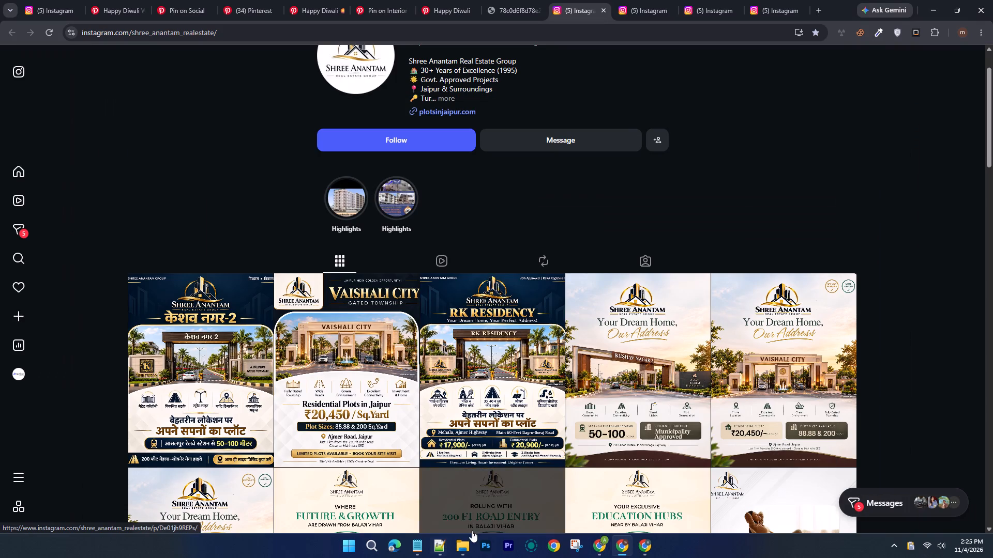
Switch to File Explorer to view the Client Logos folder.
{"action": "left_click", "coordinate": [469, 545]}
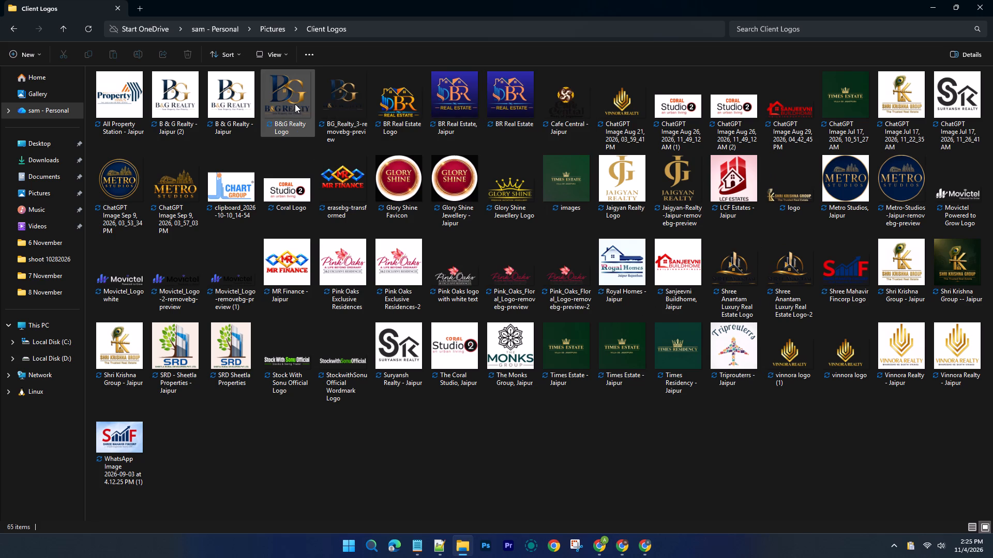
Switch to the browser window with the Happy Diwali poster design in Canva.
{"action": "left_click", "coordinate": [596, 553]}
{"action": "left_click", "coordinate": [596, 553]}
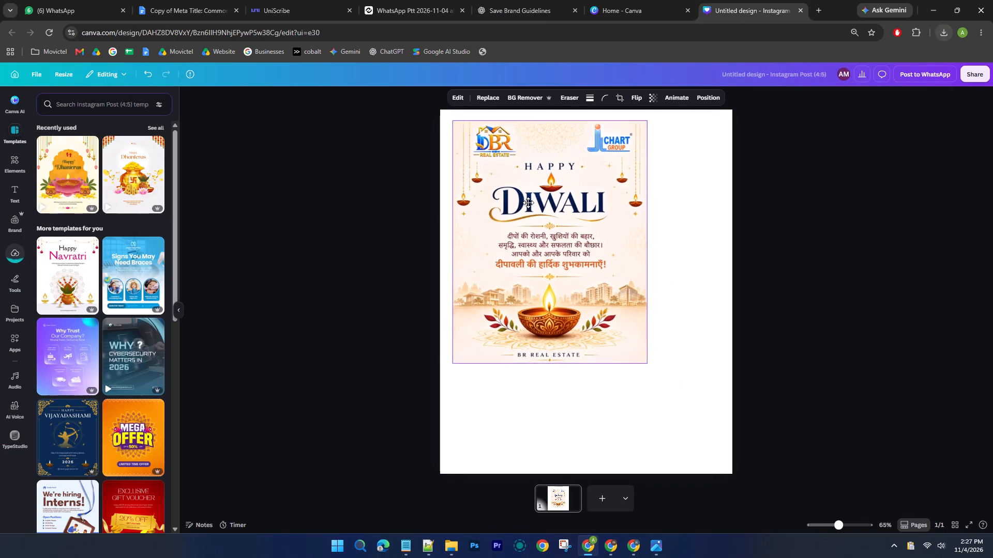
Align the Happy Diwali poster image with the page's top-left corner and enlarge it to fill the whole Instagram post page.
{"action": "left_click_drag", "start_coordinate": [528, 203], "coordinate": [521, 195]}
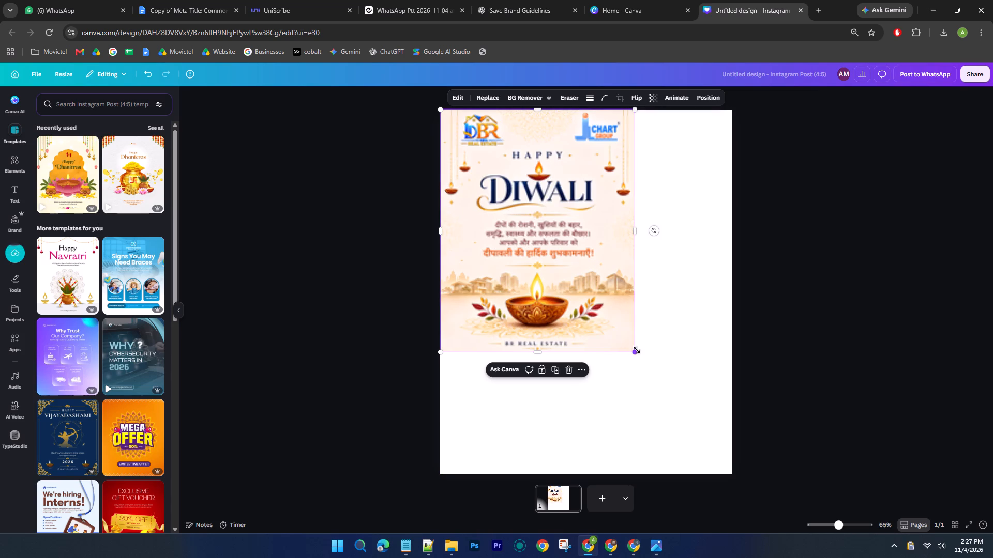
{"action": "left_click_drag", "start_coordinate": [636, 353], "coordinate": [700, 492]}
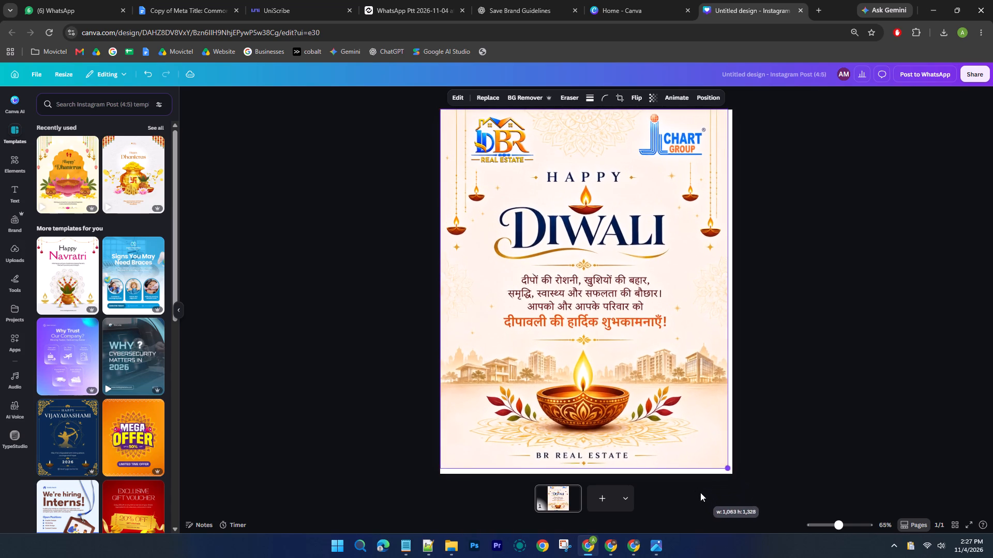
{"action": "left_click_drag", "start_coordinate": [700, 492], "coordinate": [704, 497]}
{"action": "left_click", "coordinate": [852, 309]}
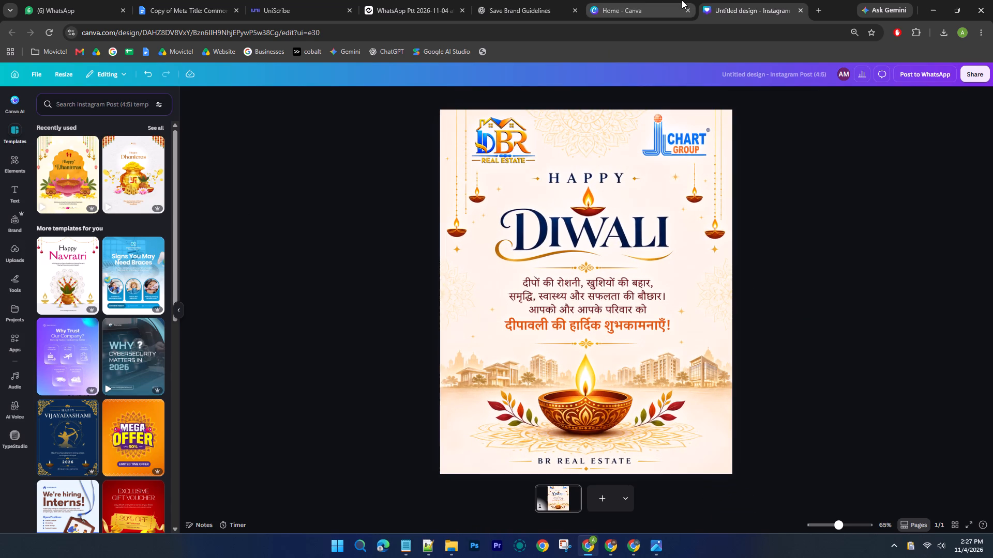
Add the uploaded cutout portrait of the man in the blue suit, shrink it, and place it in the poster's bottom-right corner.
{"action": "left_click", "coordinate": [17, 244]}
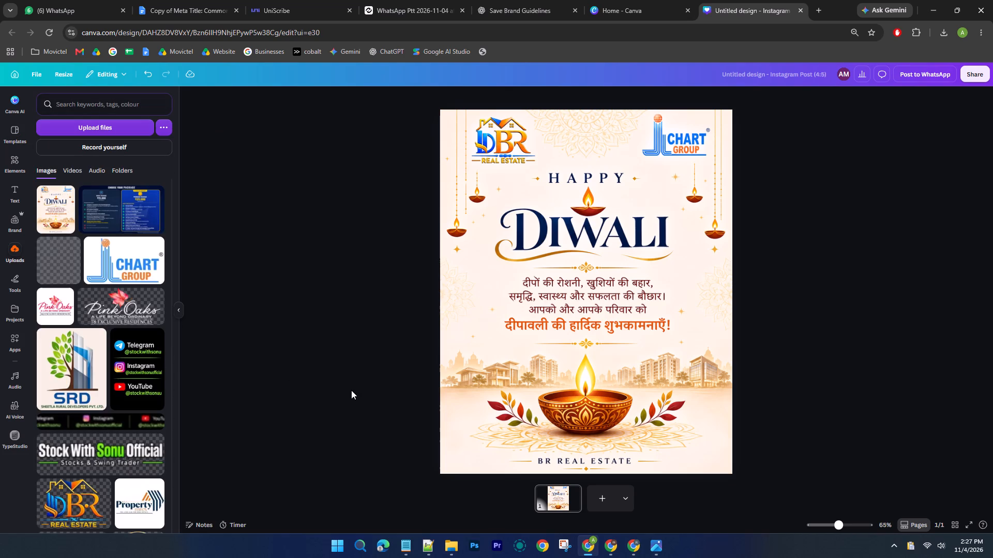
{"action": "left_click", "coordinate": [52, 267]}
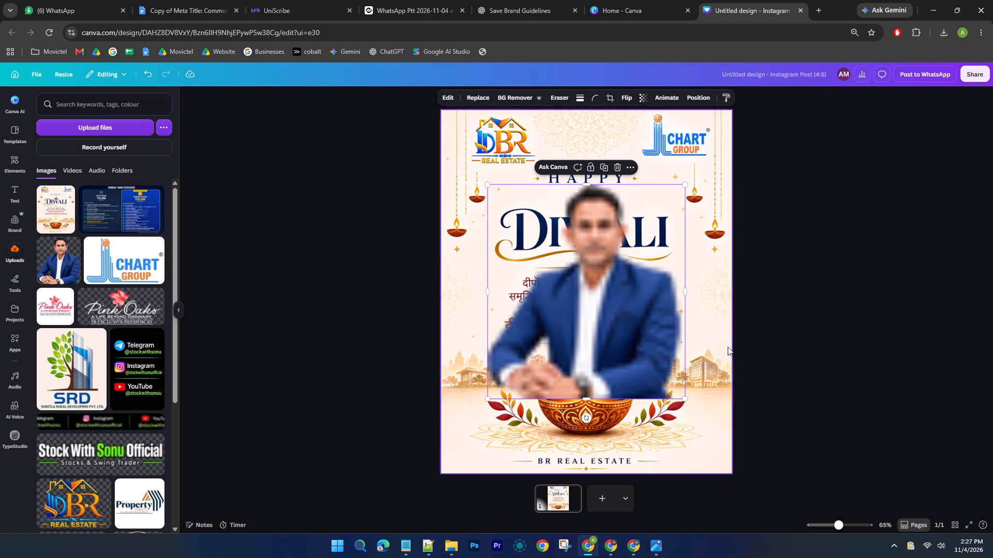
{"action": "left_click_drag", "start_coordinate": [685, 185], "coordinate": [601, 243]}
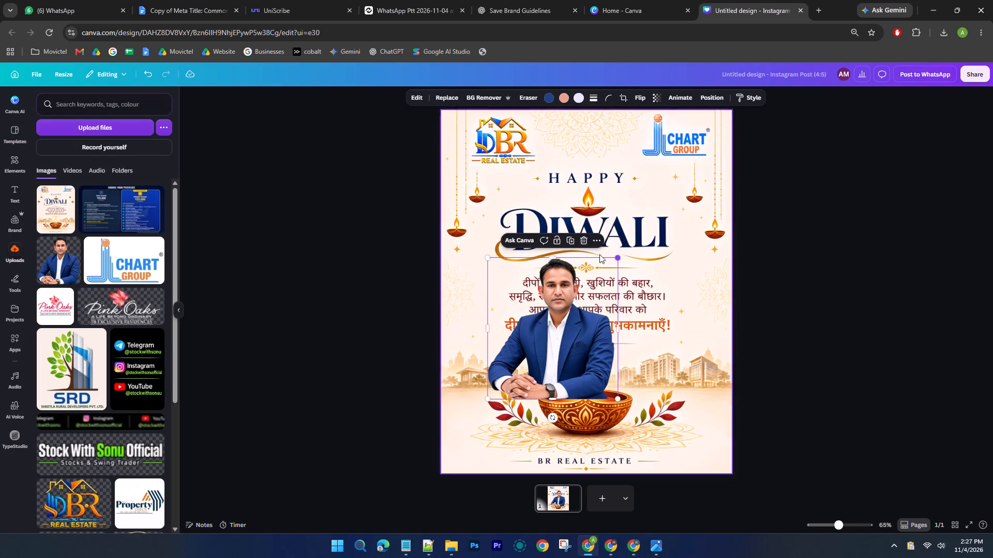
{"action": "left_click_drag", "start_coordinate": [579, 293], "coordinate": [707, 370]}
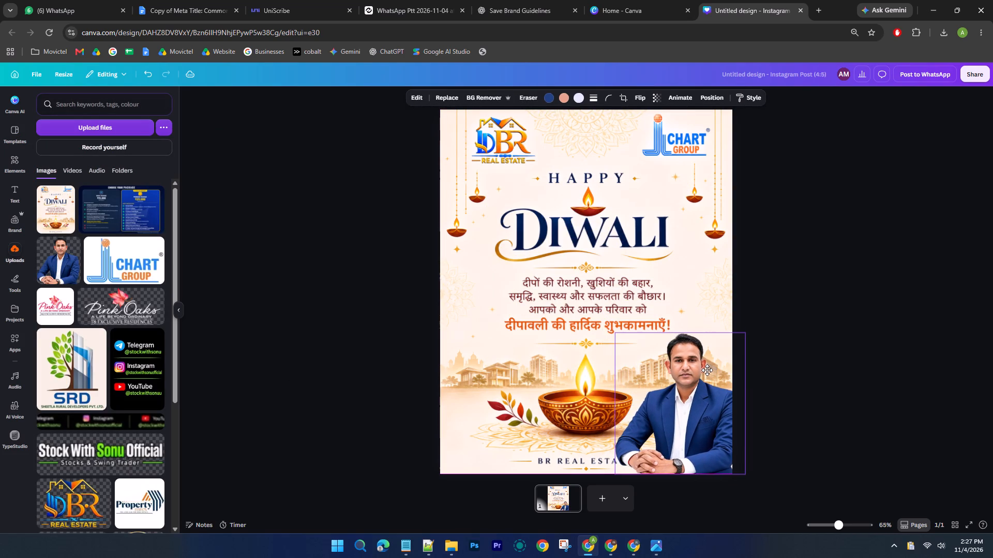
Nudge the photo of the man in the navy suit slightly further right in the poster's lower right corner.
{"action": "left_click_drag", "start_coordinate": [707, 370], "coordinate": [710, 370]}
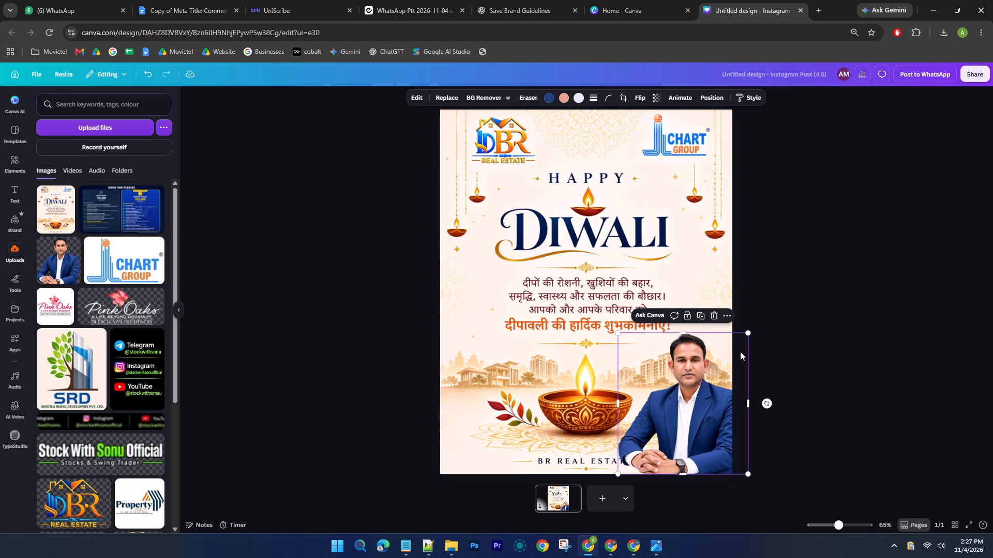
{"action": "left_click", "coordinate": [845, 301]}
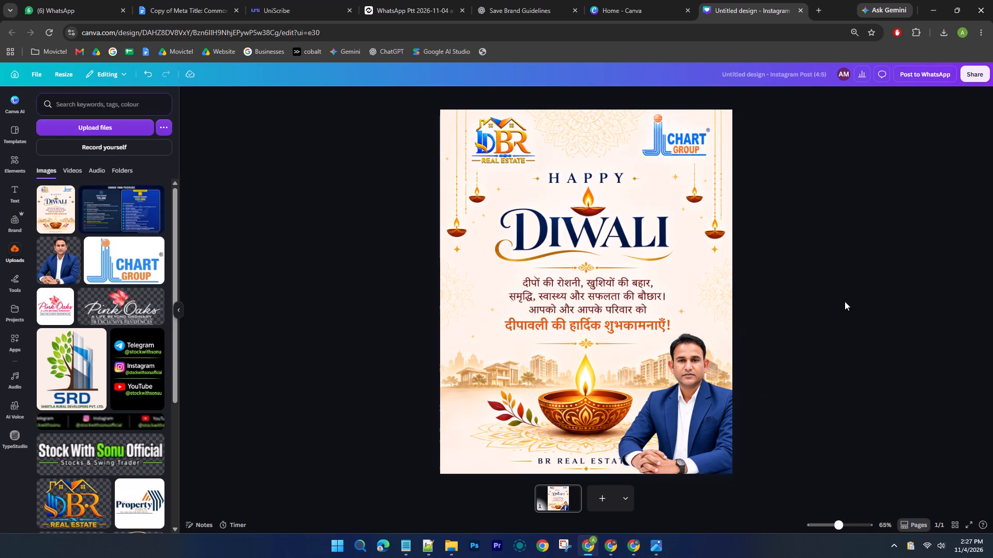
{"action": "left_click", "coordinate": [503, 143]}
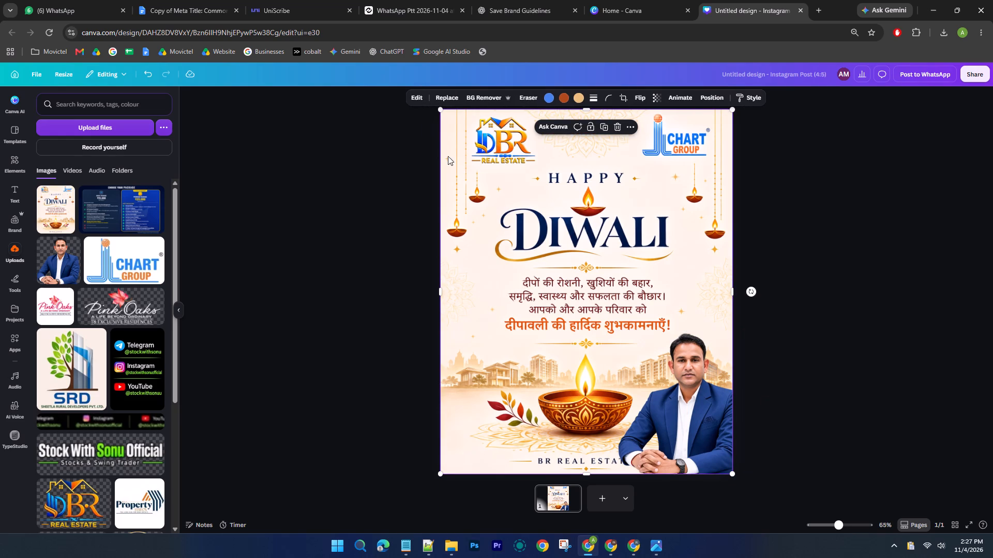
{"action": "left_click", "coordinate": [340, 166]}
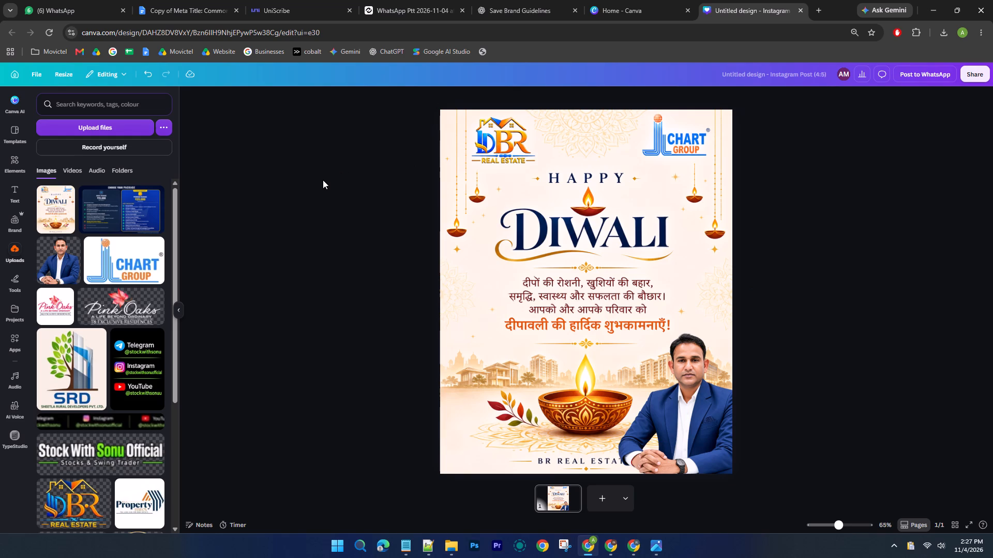
Add a square shape to the poster and fill it with the cream colour sampled from the poster background.
{"action": "left_click", "coordinate": [14, 167]}
{"action": "left_click", "coordinate": [57, 160]}
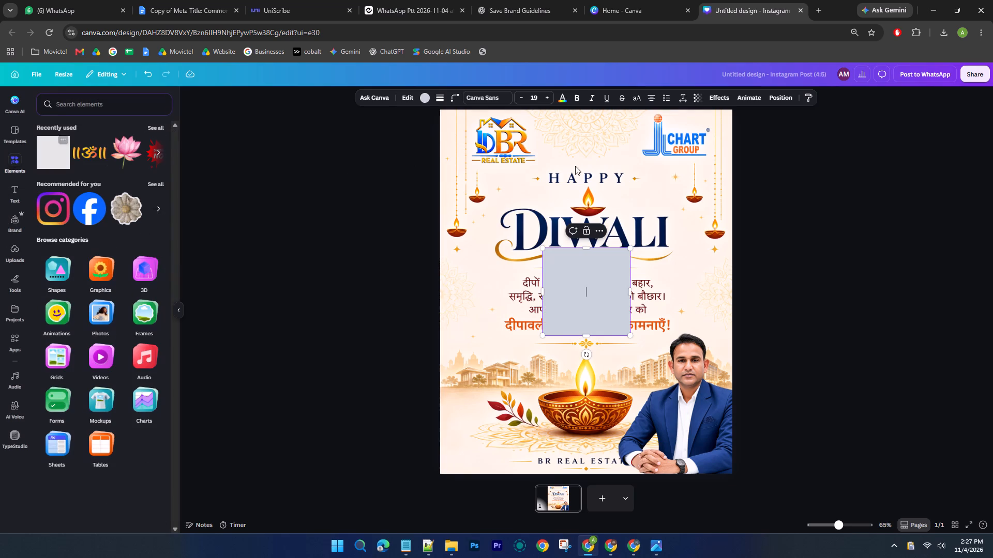
{"action": "left_click", "coordinate": [420, 97]}
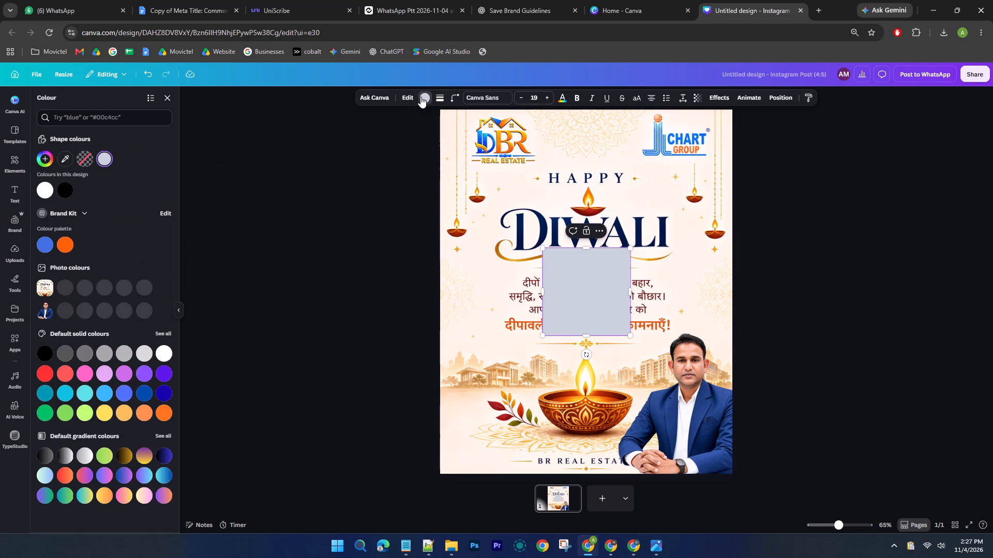
{"action": "left_click", "coordinate": [65, 159]}
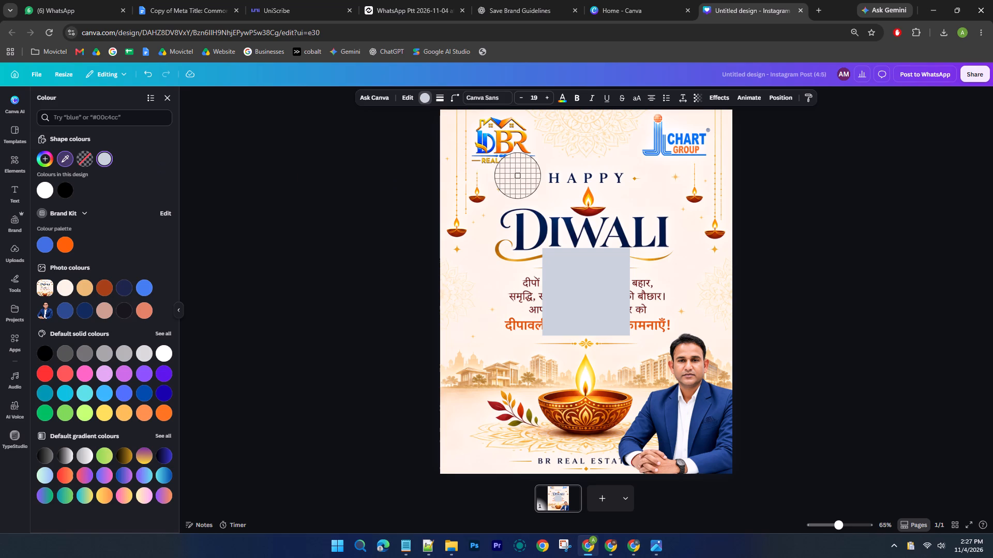
{"action": "left_click", "coordinate": [518, 176]}
Cover the poster's built-in BR Real Estate logo with the cream shape, resized to about 247 wide by 194 high.
{"action": "left_click_drag", "start_coordinate": [603, 288], "coordinate": [526, 158]}
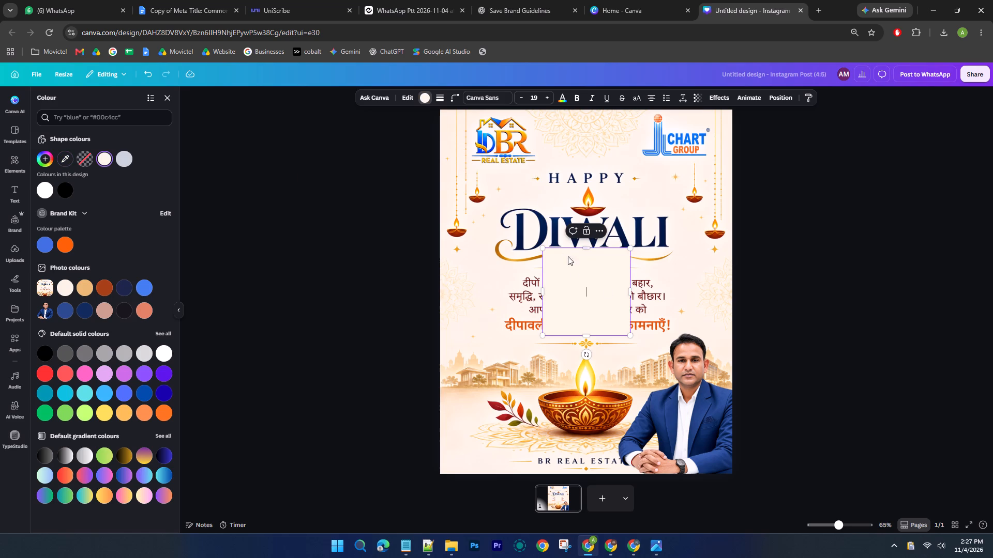
{"action": "left_click_drag", "start_coordinate": [573, 273], "coordinate": [504, 141]}
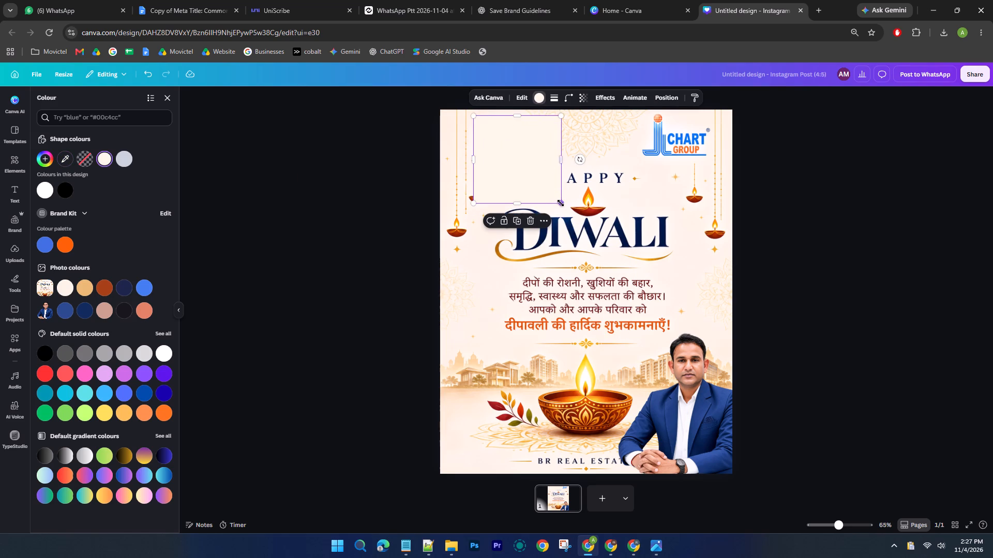
{"action": "left_click_drag", "start_coordinate": [561, 204], "coordinate": [534, 168]}
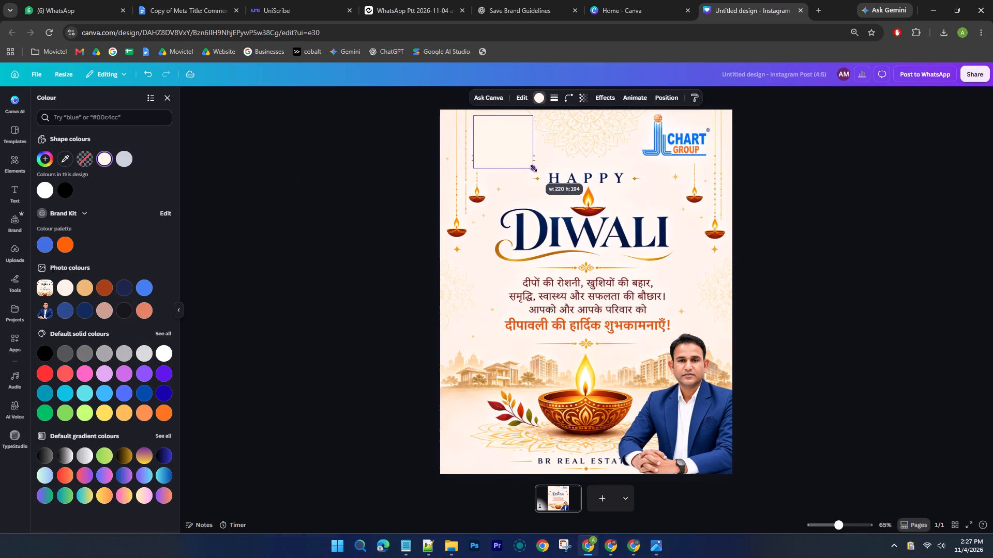
{"action": "left_click_drag", "start_coordinate": [534, 168], "coordinate": [536, 168]}
{"action": "left_click", "coordinate": [476, 142]}
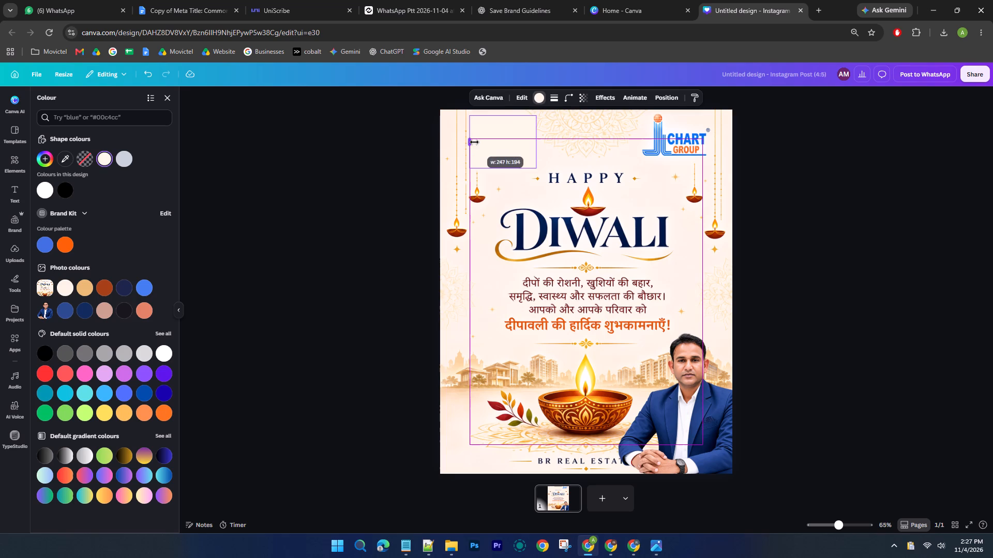
{"action": "left_click", "coordinate": [377, 194]}
{"action": "left_click", "coordinate": [377, 194]}
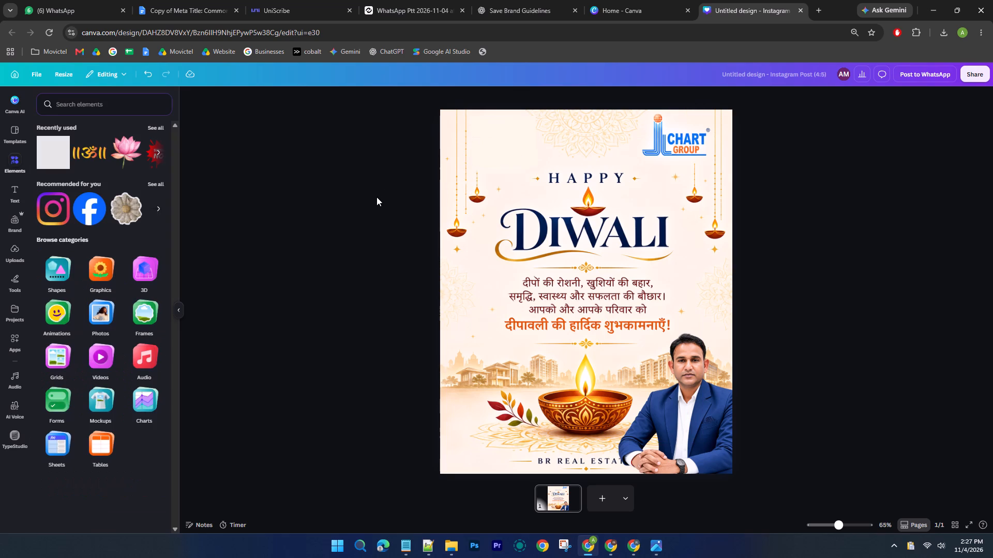
Add the uploaded BR Real Estate logo, shrink it and place it over the covered spot at the poster's upper left.
{"action": "left_click", "coordinate": [12, 241]}
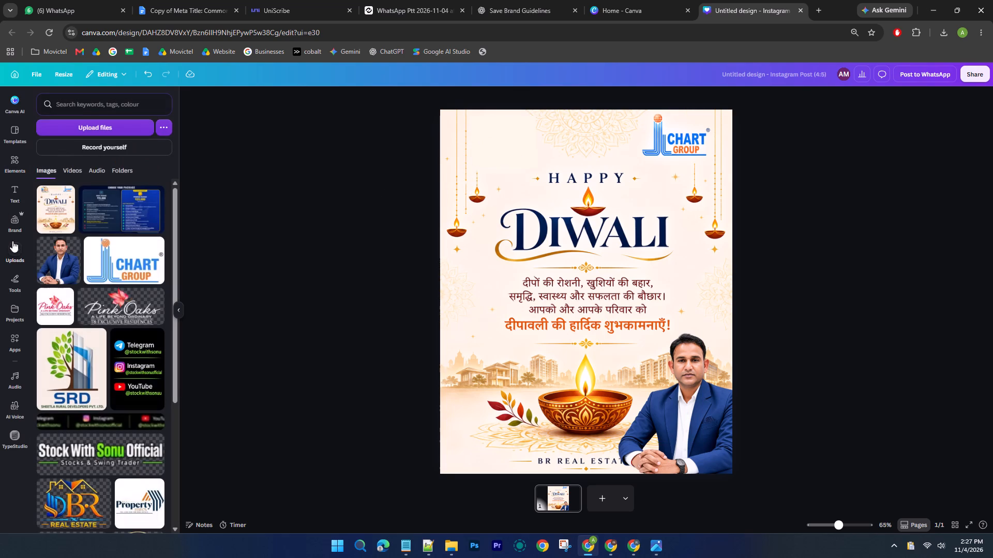
{"action": "scroll", "coordinate": [92, 352], "scroll_direction": "down", "scroll_amount": 3}
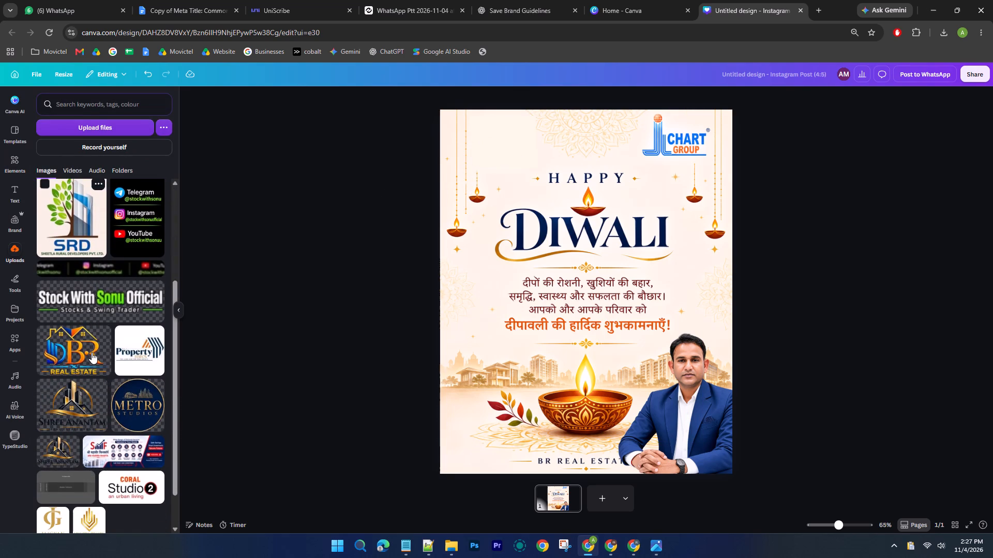
{"action": "left_click", "coordinate": [92, 352]}
{"action": "left_click_drag", "start_coordinate": [691, 223], "coordinate": [622, 291]}
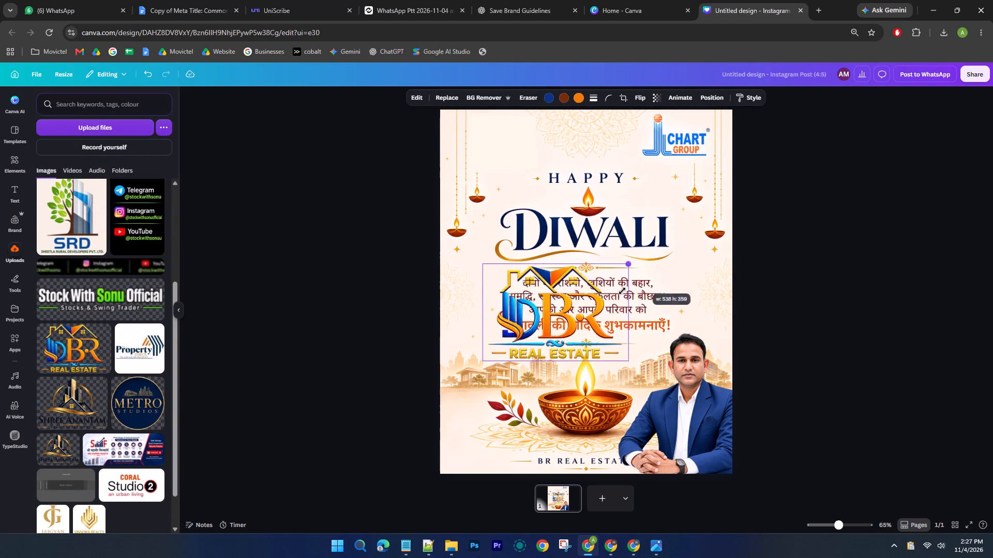
{"action": "left_click_drag", "start_coordinate": [622, 291], "coordinate": [561, 333]}
{"action": "left_click_drag", "start_coordinate": [517, 344], "coordinate": [502, 147]}
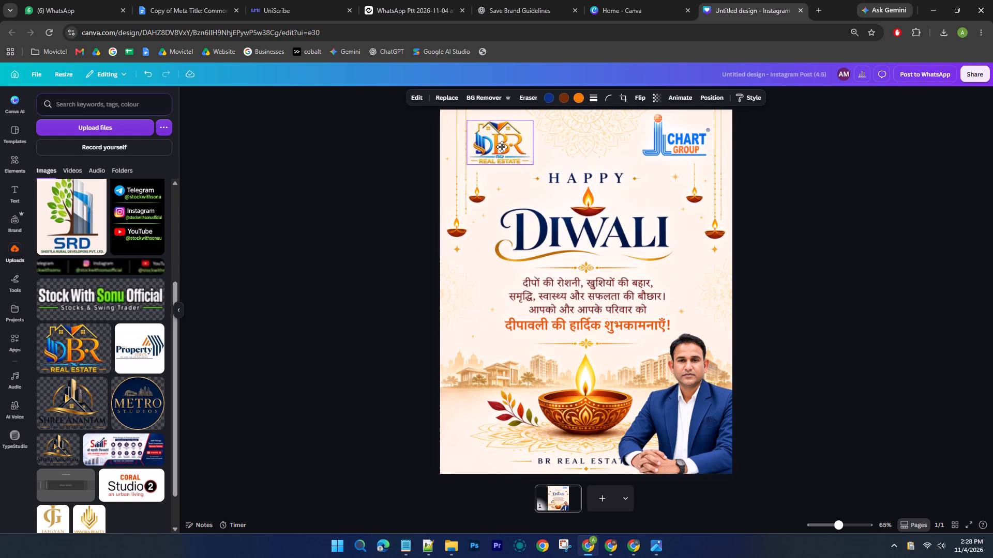
{"action": "left_click_drag", "start_coordinate": [502, 147], "coordinate": [504, 143]}
{"action": "left_click", "coordinate": [382, 201]}
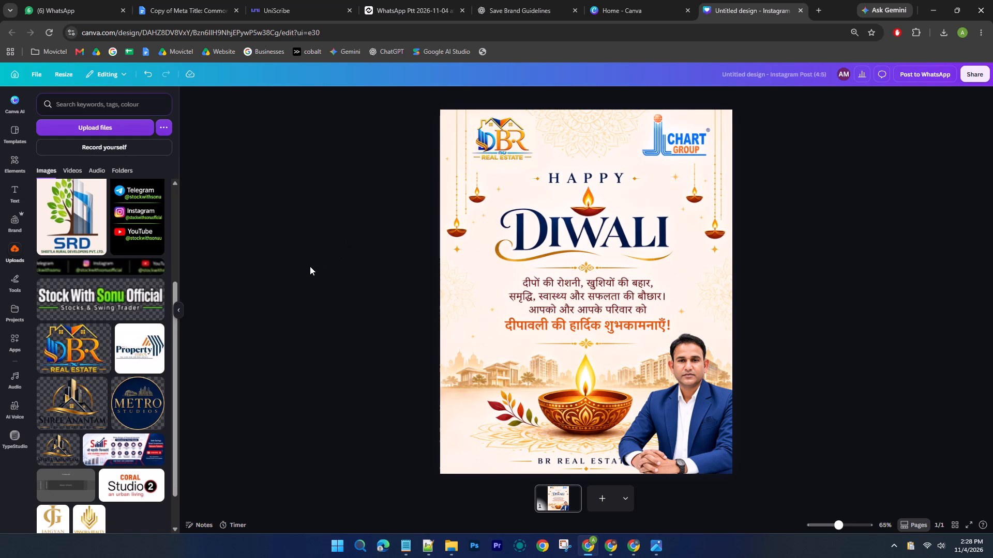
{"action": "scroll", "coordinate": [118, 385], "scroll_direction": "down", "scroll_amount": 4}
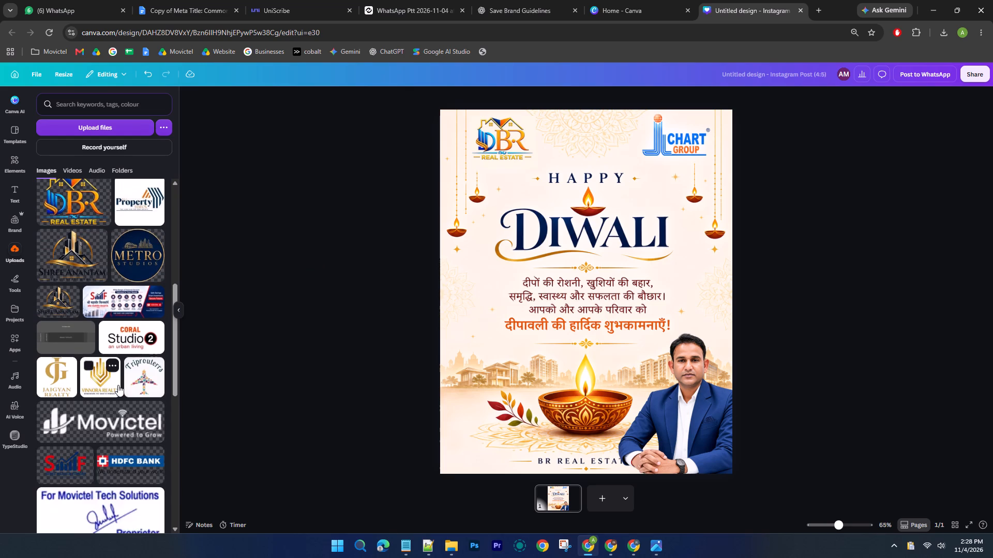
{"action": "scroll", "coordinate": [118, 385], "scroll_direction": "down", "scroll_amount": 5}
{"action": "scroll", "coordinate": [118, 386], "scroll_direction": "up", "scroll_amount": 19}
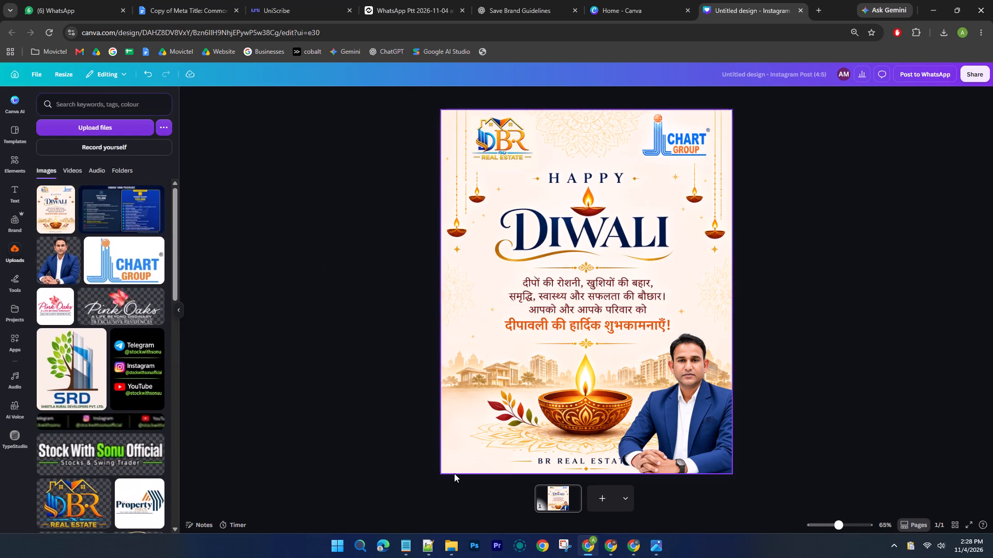
In File Explorer, find and select the Br real estate strip in the Bottom strips folder within Downloads.
{"action": "left_click", "coordinate": [456, 548]}
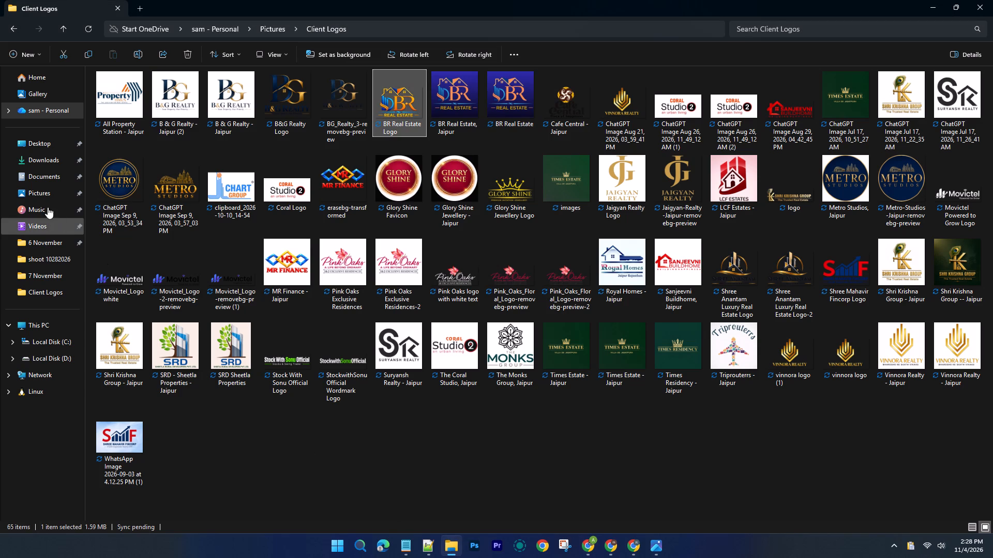
{"action": "left_click", "coordinate": [56, 157]}
{"action": "left_click", "coordinate": [456, 125]}
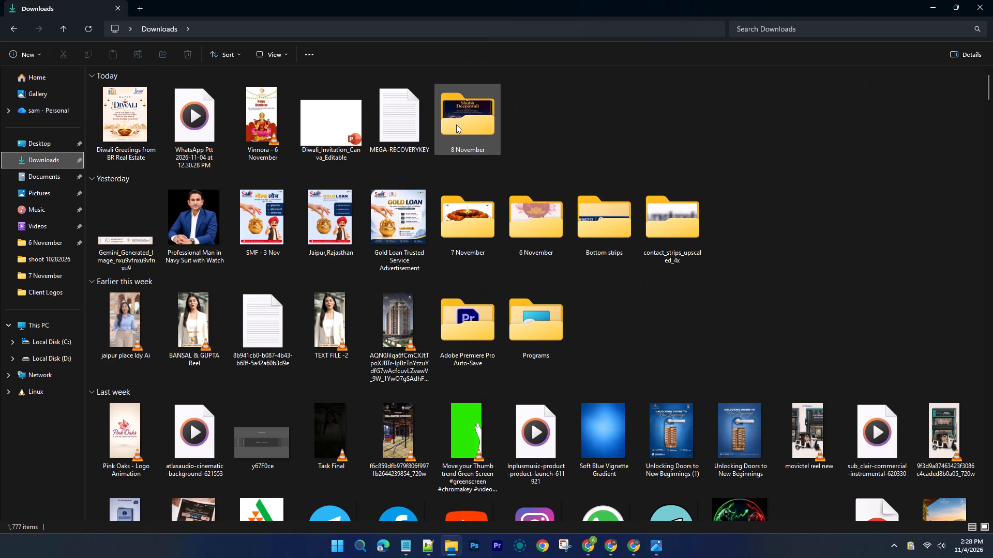
{"action": "double_click", "coordinate": [603, 228]}
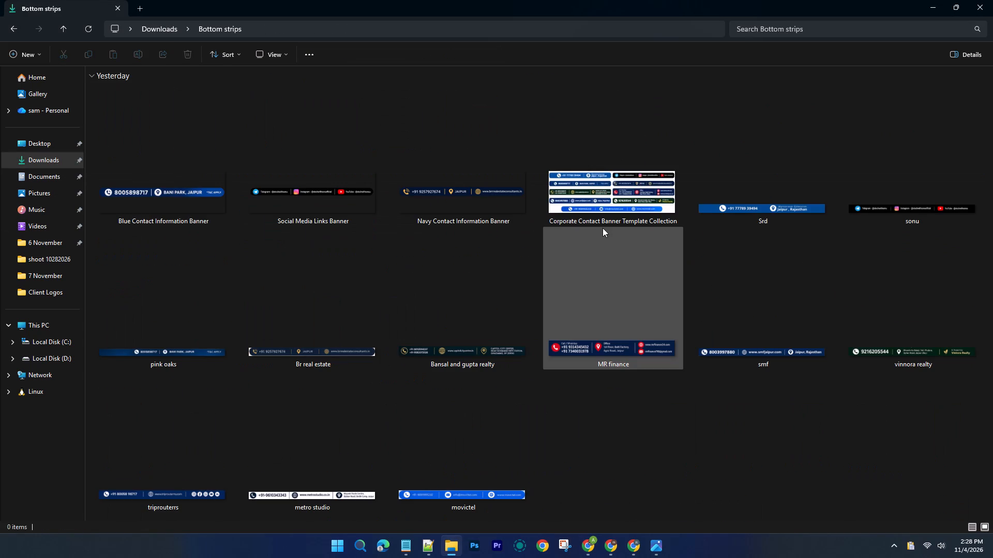
{"action": "left_click", "coordinate": [333, 311]}
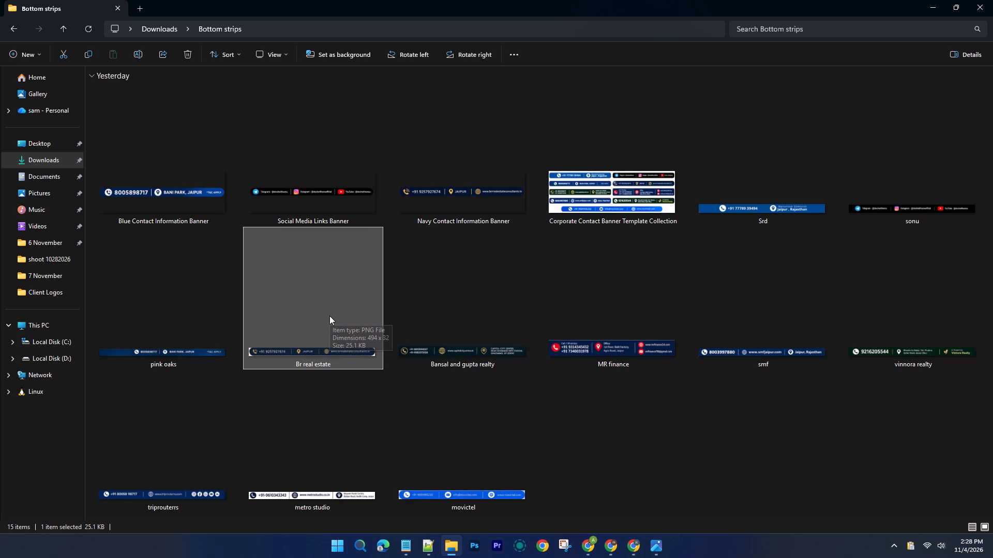
Open the Corporate Contact Banner Template Collection image from the Bottom strips folder.
{"action": "left_click", "coordinate": [40, 156]}
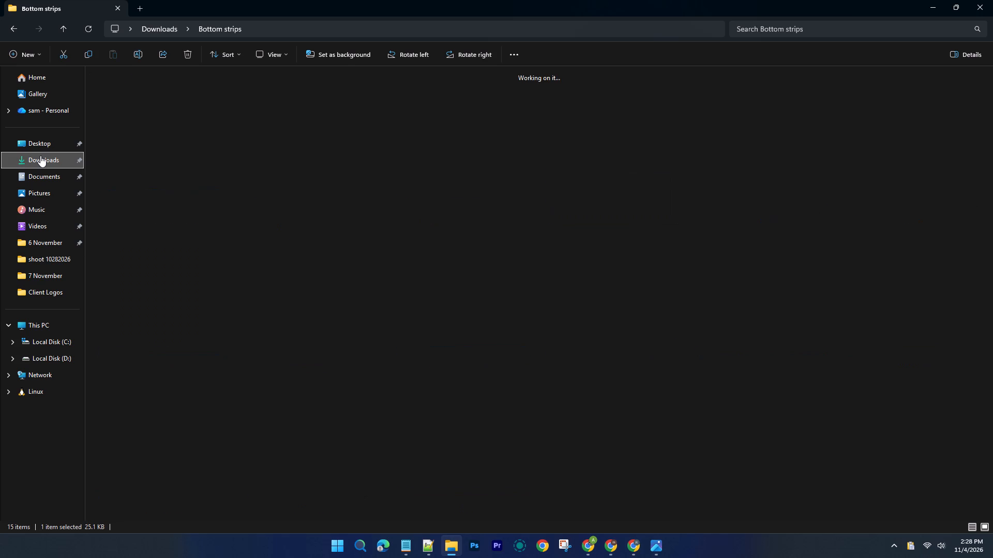
{"action": "double_click", "coordinate": [601, 216]}
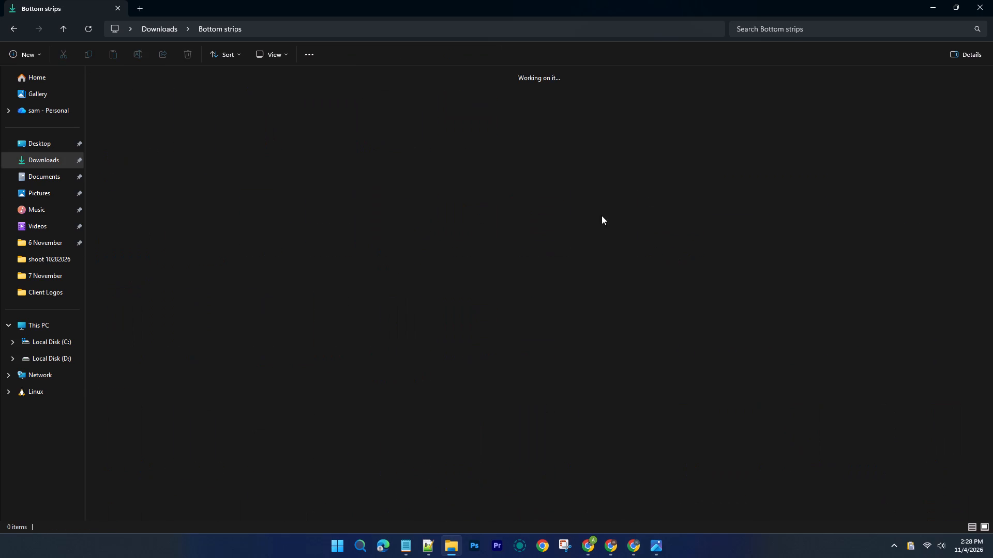
{"action": "double_click", "coordinate": [601, 215]}
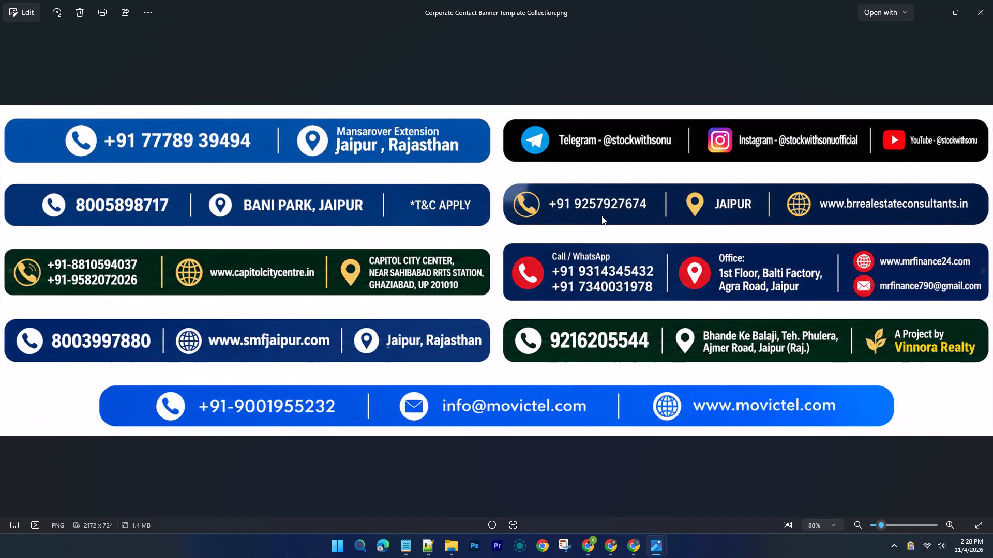
Snip the navy strip with the brrealestateconsultants.in website from the banner collection and copy it as an image.
{"action": "scroll", "coordinate": [602, 214], "scroll_direction": "up", "scroll_amount": 5}
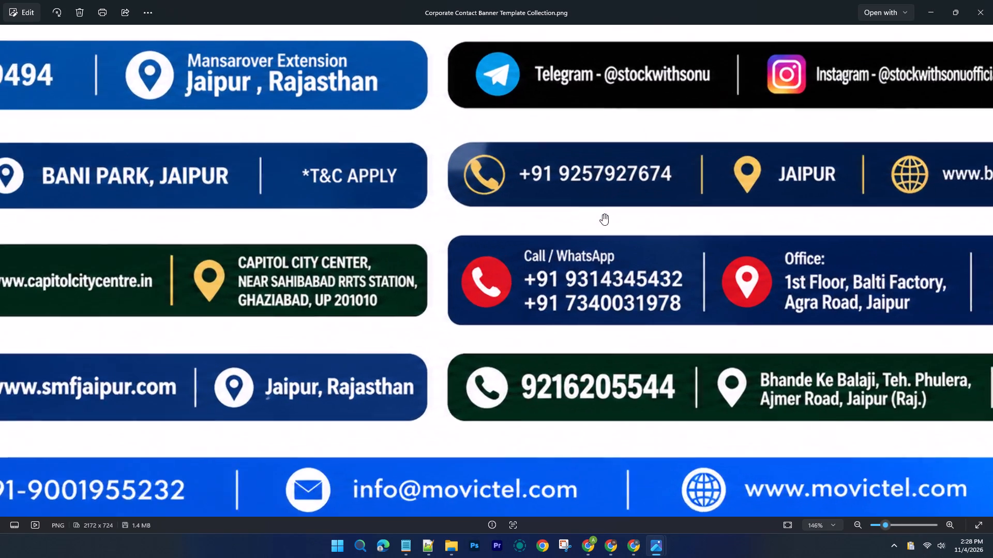
{"action": "left_click_drag", "start_coordinate": [625, 206], "coordinate": [353, 289]}
{"action": "scroll", "coordinate": [511, 269], "scroll_direction": "up", "scroll_amount": 1}
{"action": "left_click_drag", "start_coordinate": [569, 269], "coordinate": [478, 292]}
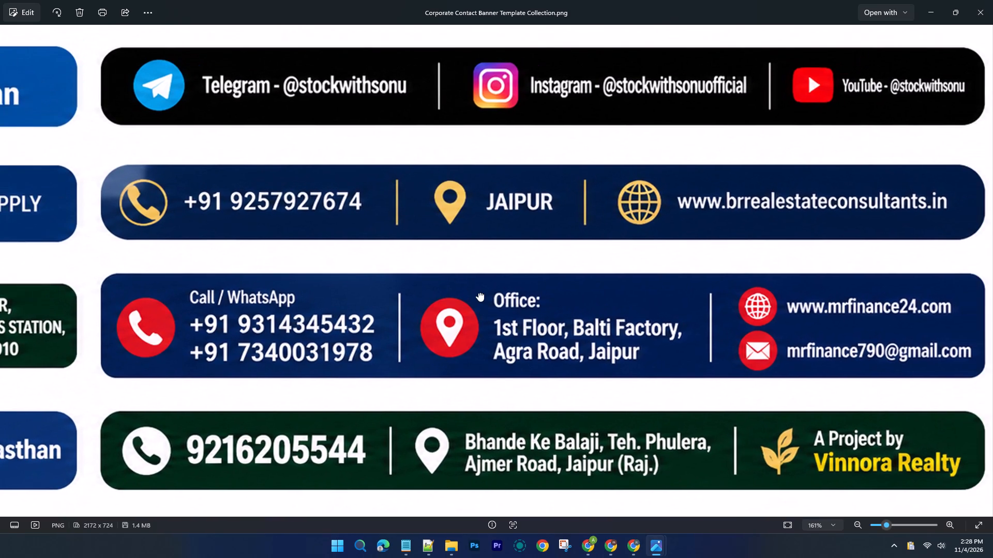
{"action": "left_click_drag", "start_coordinate": [478, 292], "coordinate": [478, 293]}
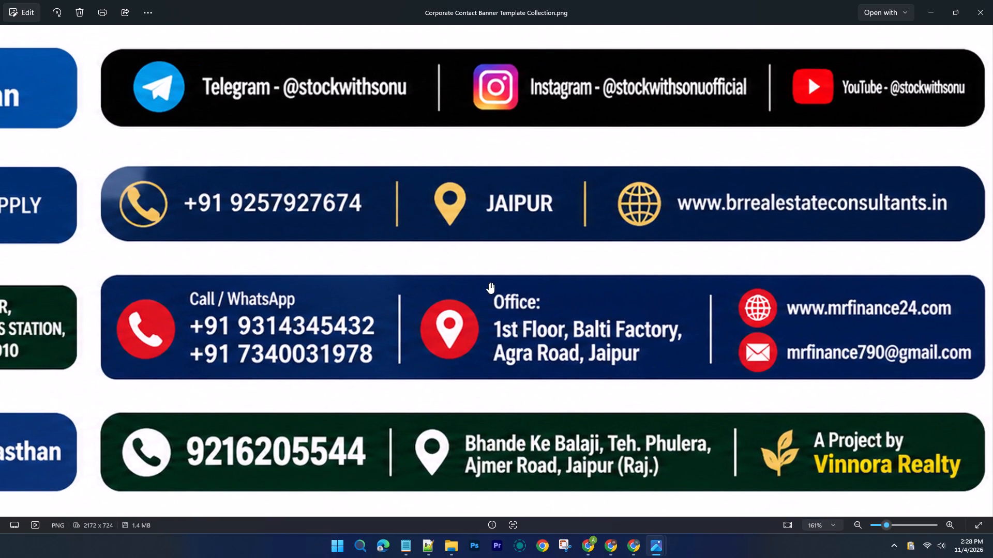
{"action": "scroll", "coordinate": [489, 282], "scroll_direction": "up", "scroll_amount": 1}
{"action": "left_click_drag", "start_coordinate": [578, 243], "coordinate": [526, 256]}
{"action": "key", "text": "ctrl+shift+c"}
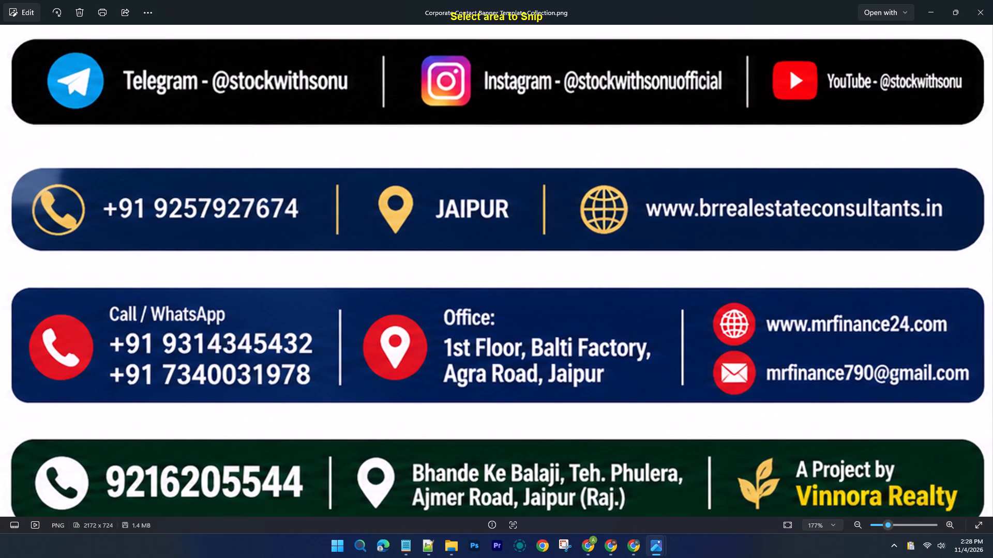
{"action": "left_click_drag", "start_coordinate": [10, 165], "coordinate": [978, 241]}
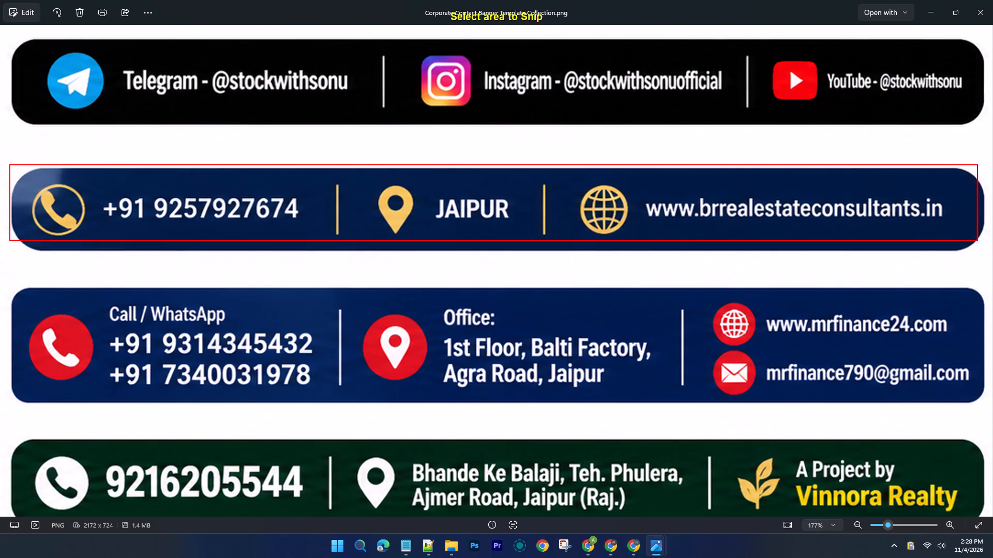
{"action": "left_click_drag", "start_coordinate": [978, 241], "coordinate": [987, 254]}
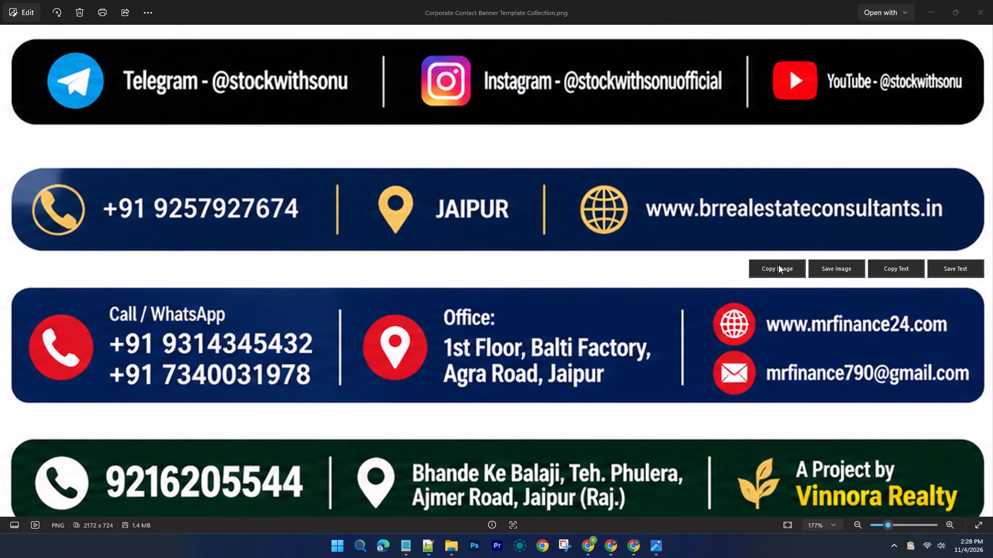
{"action": "left_click", "coordinate": [778, 263]}
Switch to the Canva poster in Chrome, paste the copied contact strip and remove its background.
{"action": "left_click", "coordinate": [588, 544]}
{"action": "key", "text": "ctrl+v"}
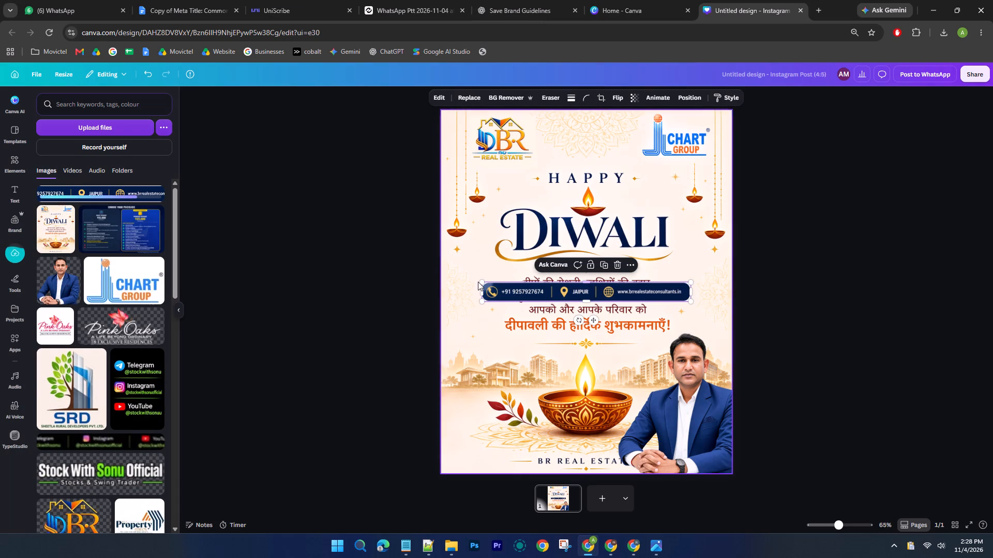
{"action": "left_click", "coordinate": [485, 282]}
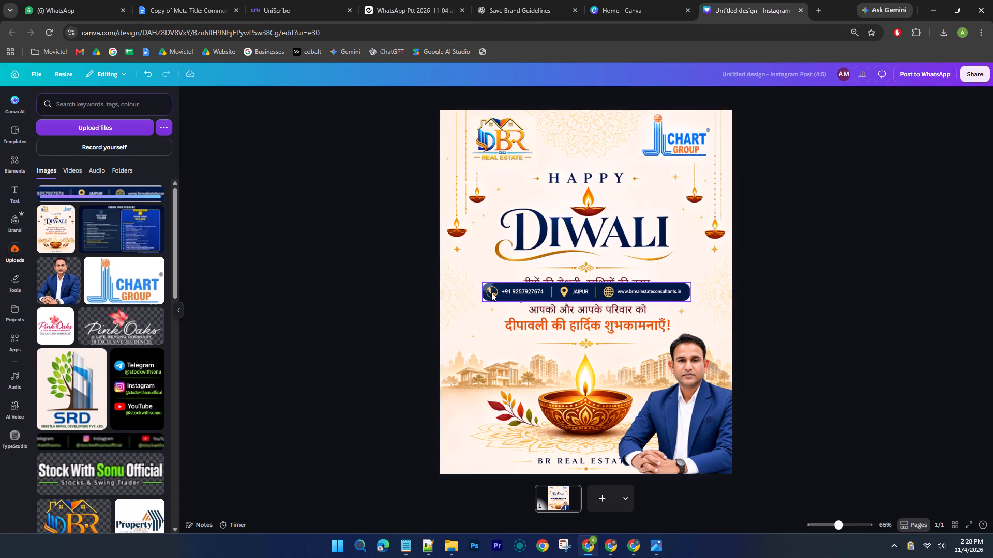
{"action": "left_click", "coordinate": [548, 290]}
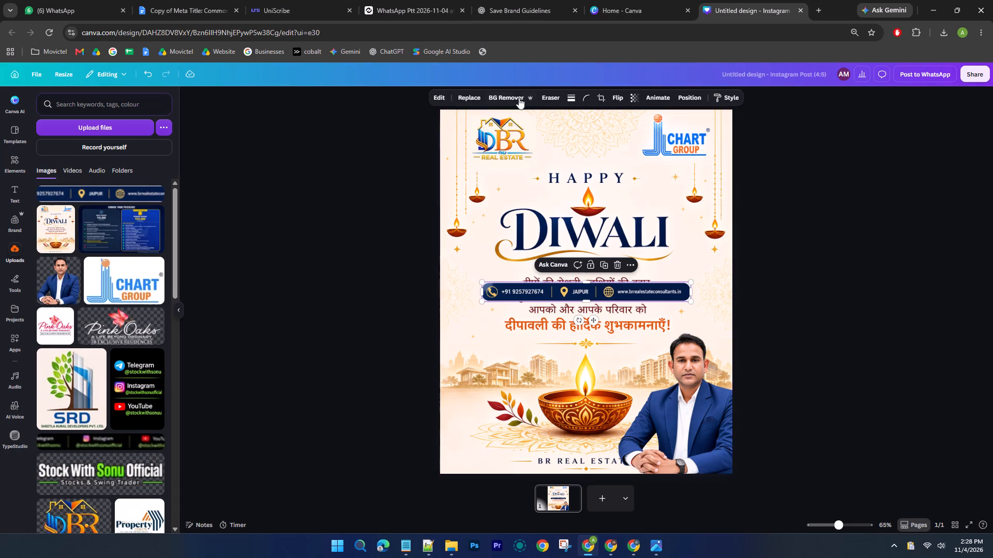
{"action": "left_click", "coordinate": [516, 96]}
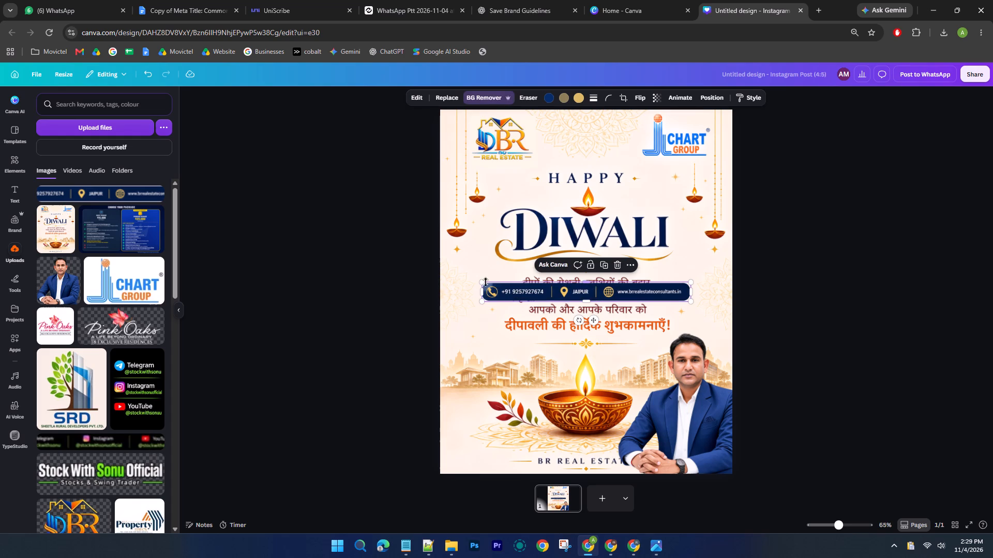
Enlarge the contact strip to the poster's full width and place it along the poster's bottom edge.
{"action": "left_click_drag", "start_coordinate": [484, 281], "coordinate": [442, 269]}
{"action": "left_click_drag", "start_coordinate": [692, 300], "coordinate": [733, 326]}
{"action": "left_click_drag", "start_coordinate": [628, 289], "coordinate": [628, 456]}
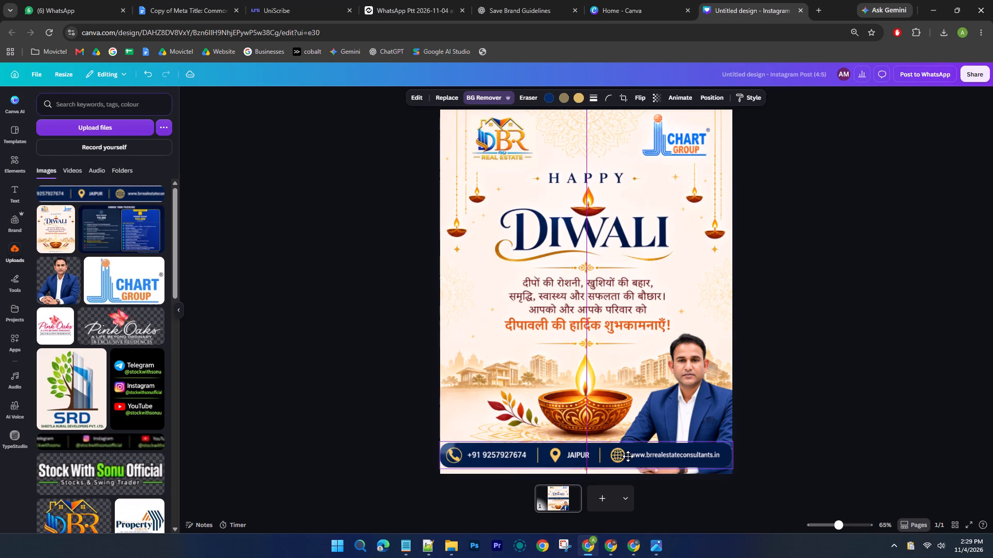
{"action": "left_click_drag", "start_coordinate": [628, 456], "coordinate": [629, 458]}
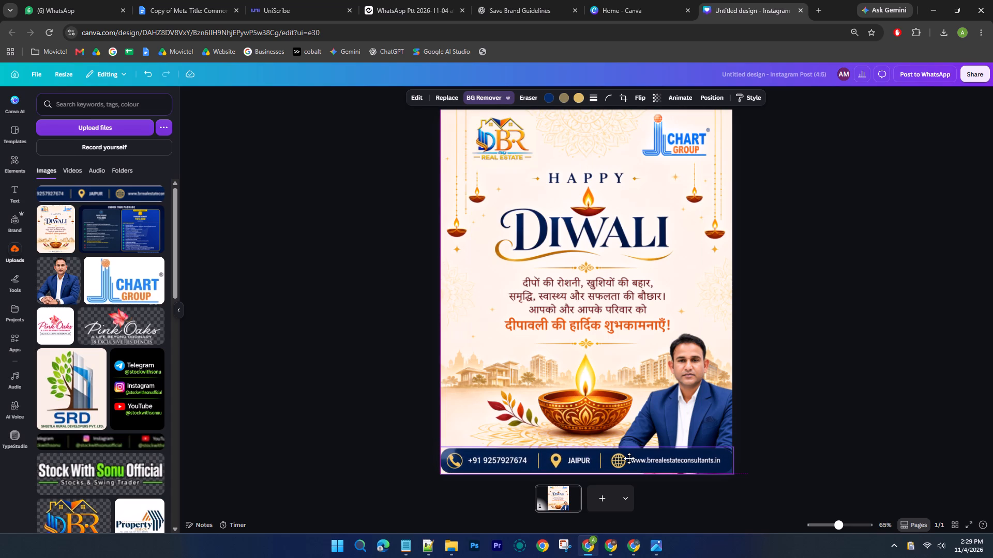
{"action": "left_click_drag", "start_coordinate": [629, 458], "coordinate": [628, 458]}
{"action": "left_click", "coordinate": [898, 383]}
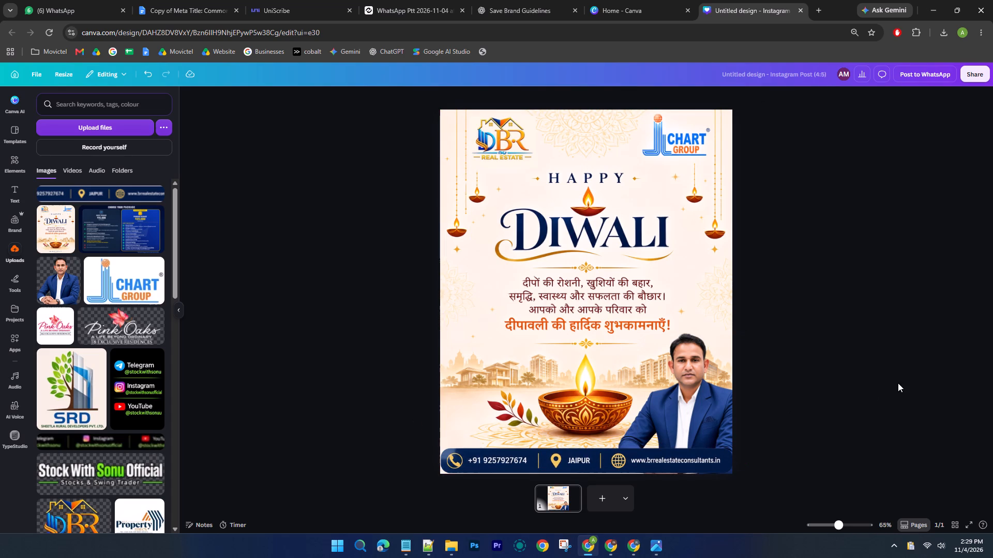
Move the man's photo to the top of the layer order, above the contact strip.
{"action": "left_click_drag", "start_coordinate": [702, 407], "coordinate": [702, 398]}
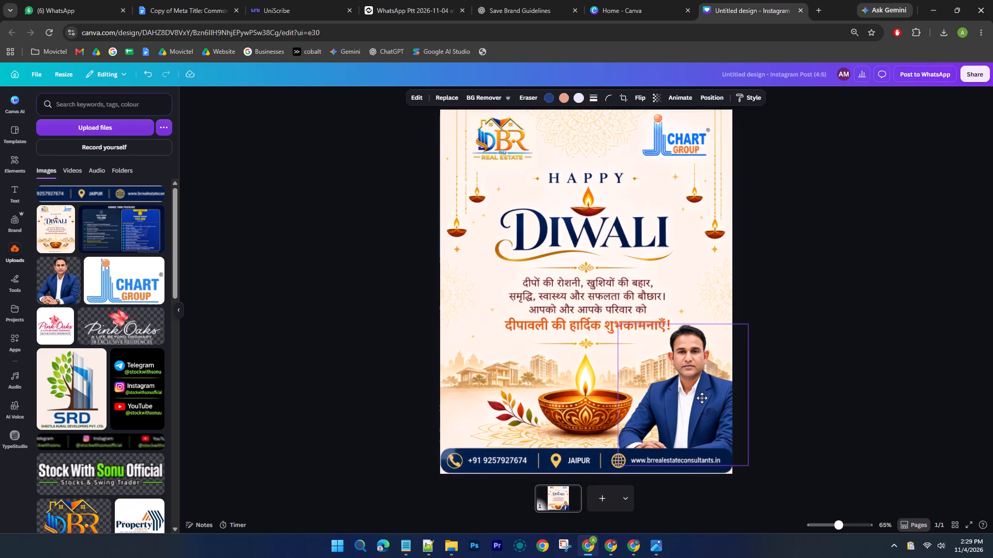
{"action": "left_click_drag", "start_coordinate": [702, 398], "coordinate": [701, 400]}
{"action": "right_click", "coordinate": [701, 400]}
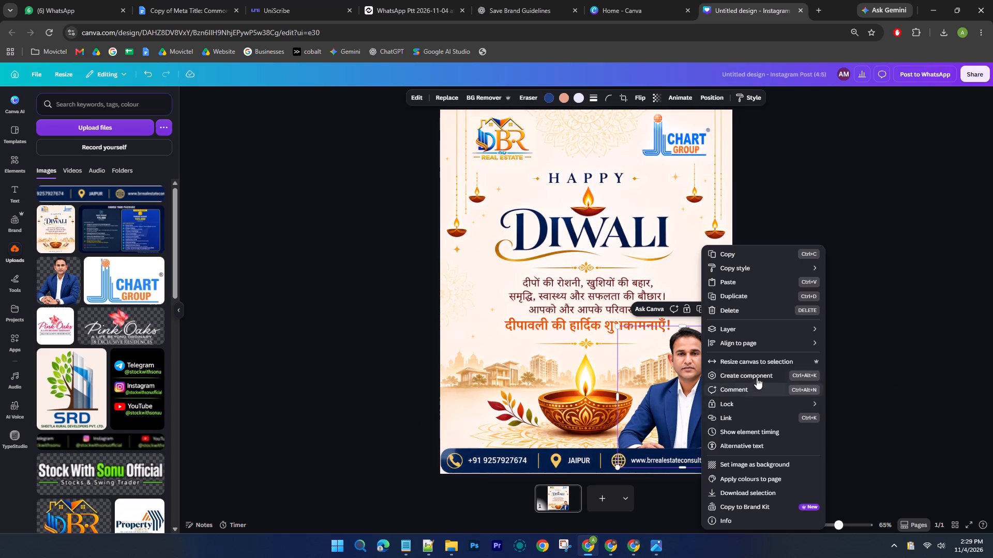
{"action": "left_click", "coordinate": [803, 326]}
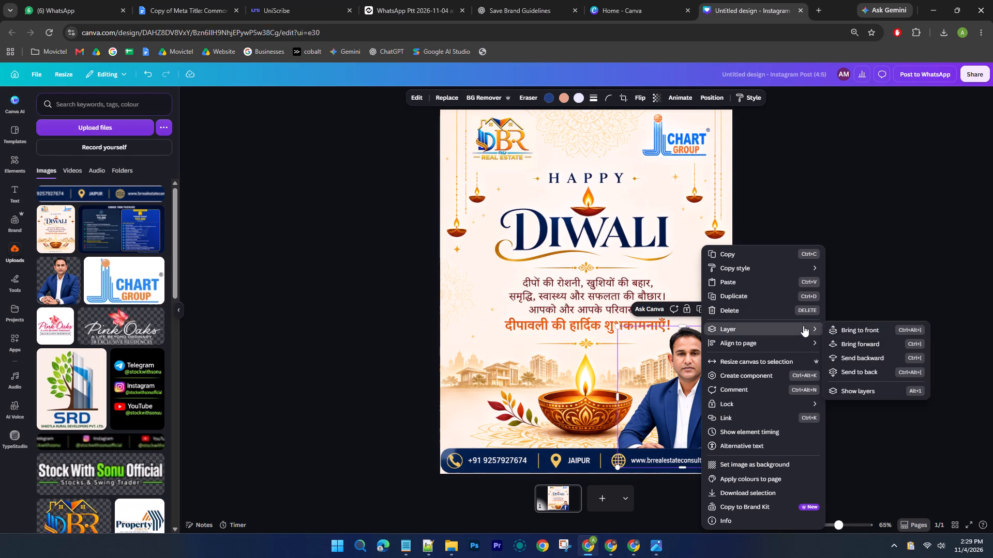
{"action": "left_click", "coordinate": [869, 389]}
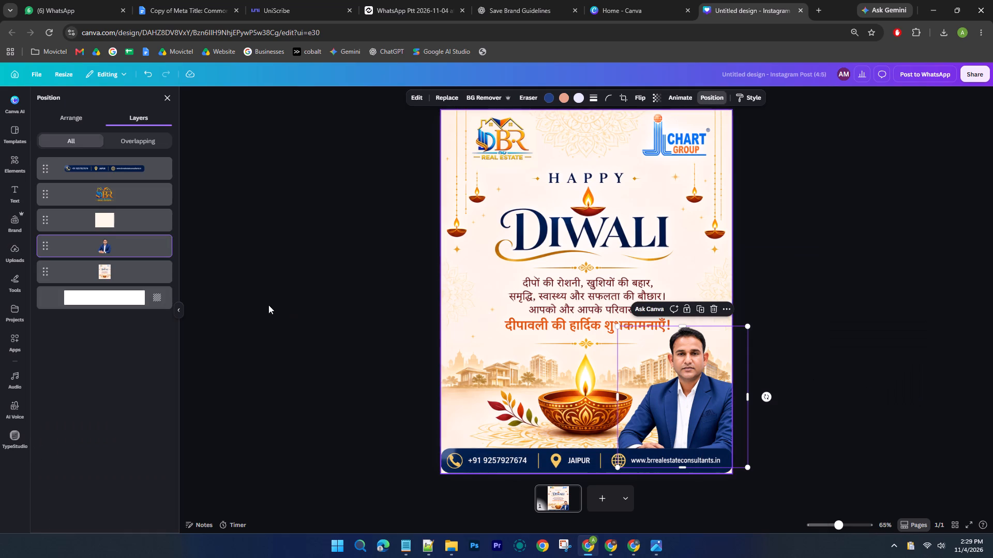
{"action": "left_click_drag", "start_coordinate": [119, 243], "coordinate": [116, 143]}
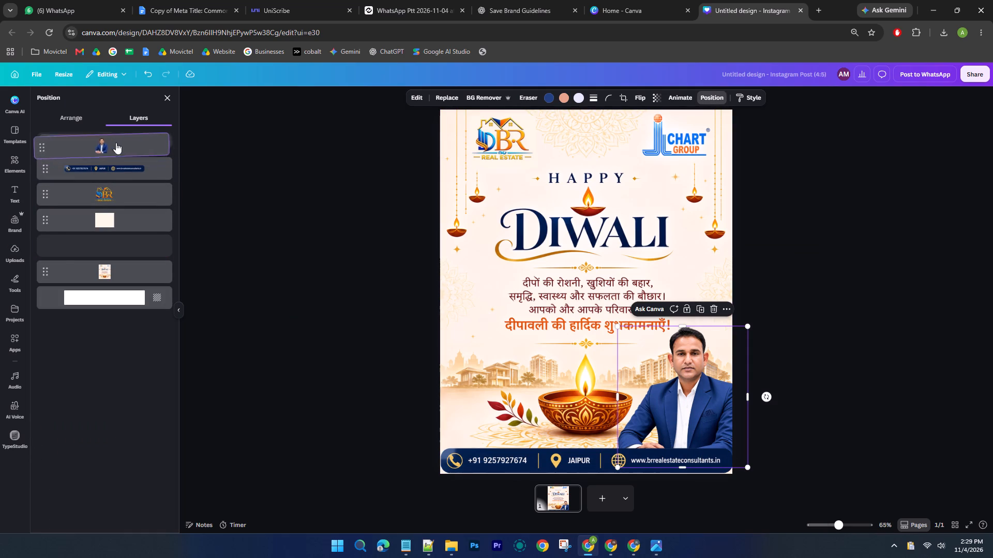
{"action": "left_click_drag", "start_coordinate": [116, 143], "coordinate": [121, 151]}
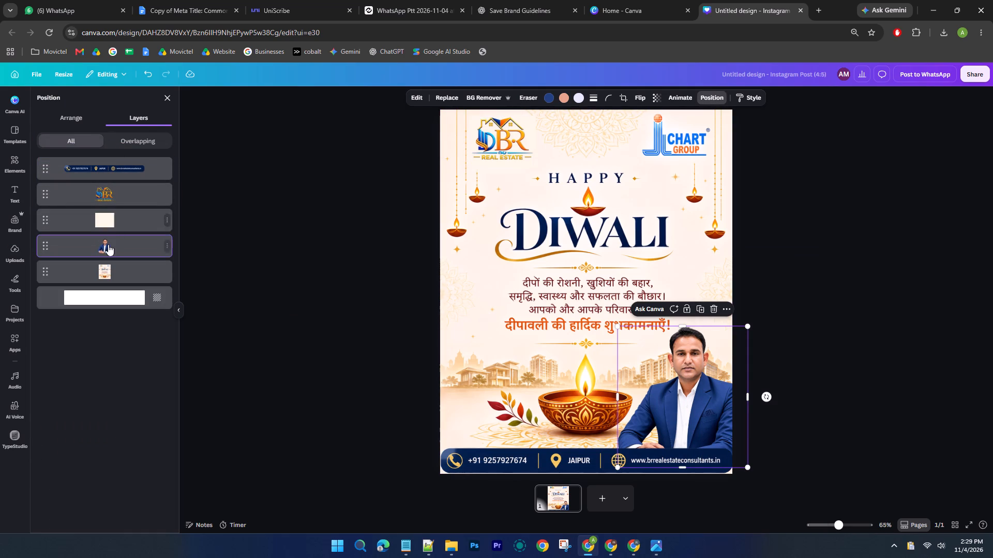
{"action": "left_click_drag", "start_coordinate": [108, 244], "coordinate": [97, 169]}
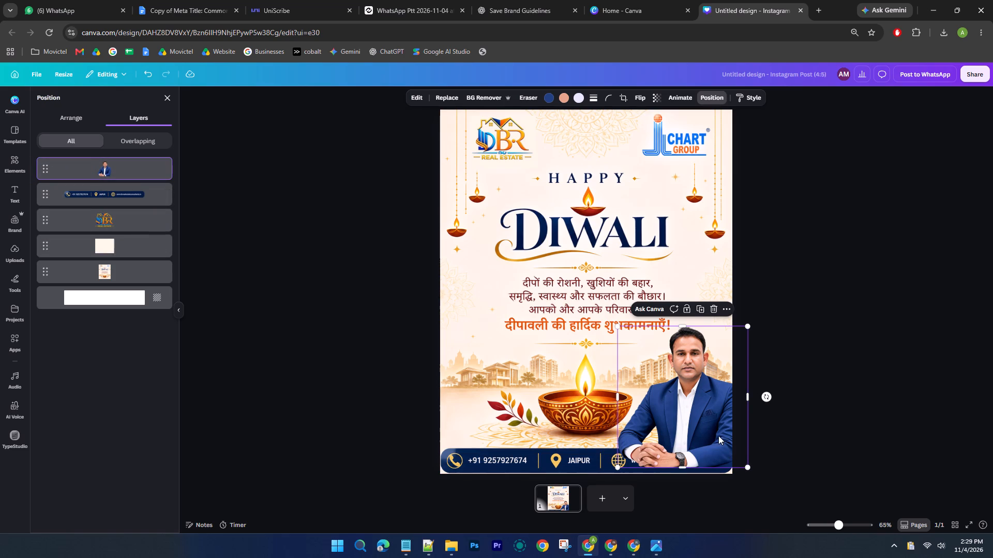
Move the man's photo down so its base sits on the poster's bottom edge.
{"action": "left_click_drag", "start_coordinate": [718, 436], "coordinate": [715, 441]}
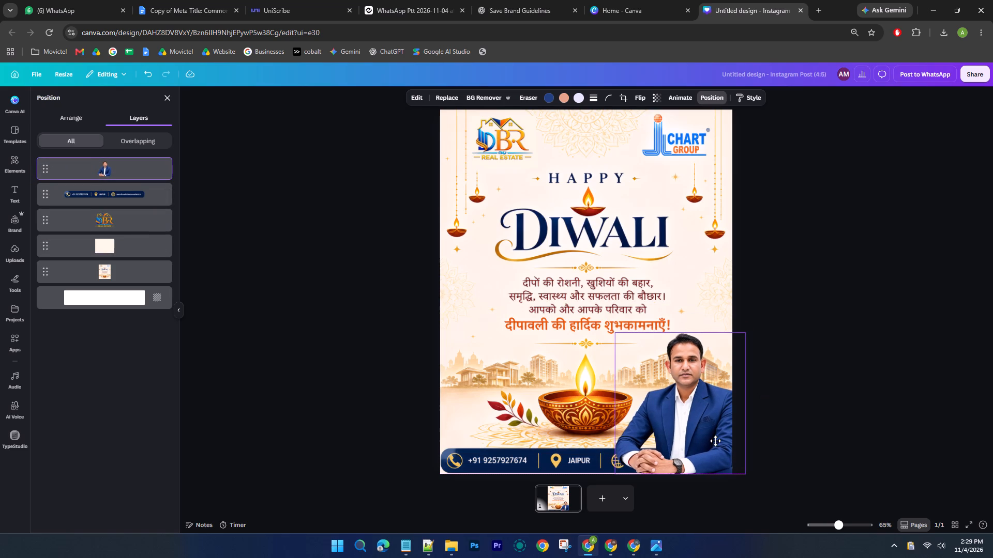
{"action": "left_click_drag", "start_coordinate": [715, 441], "coordinate": [717, 442]}
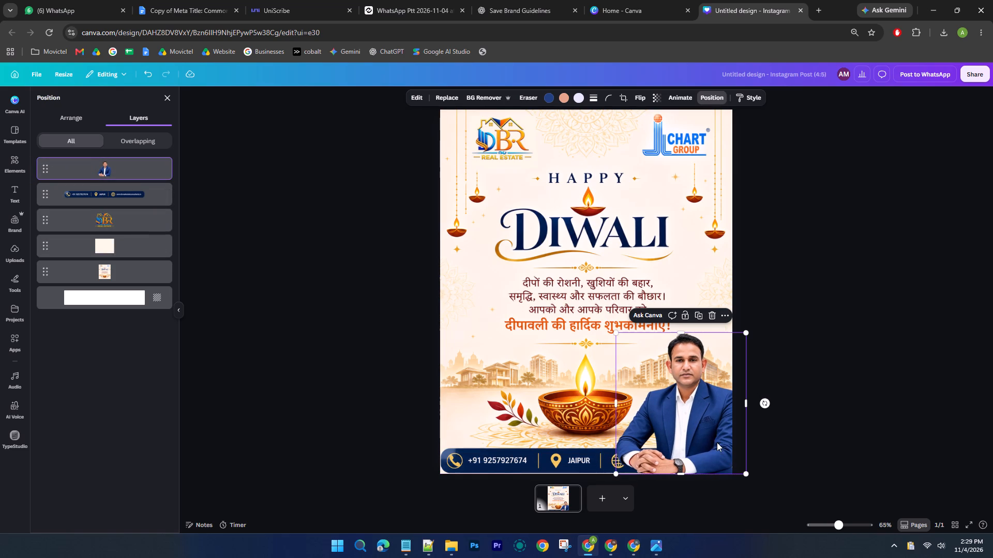
{"action": "left_click", "coordinate": [875, 364]}
{"action": "left_click", "coordinate": [875, 364]}
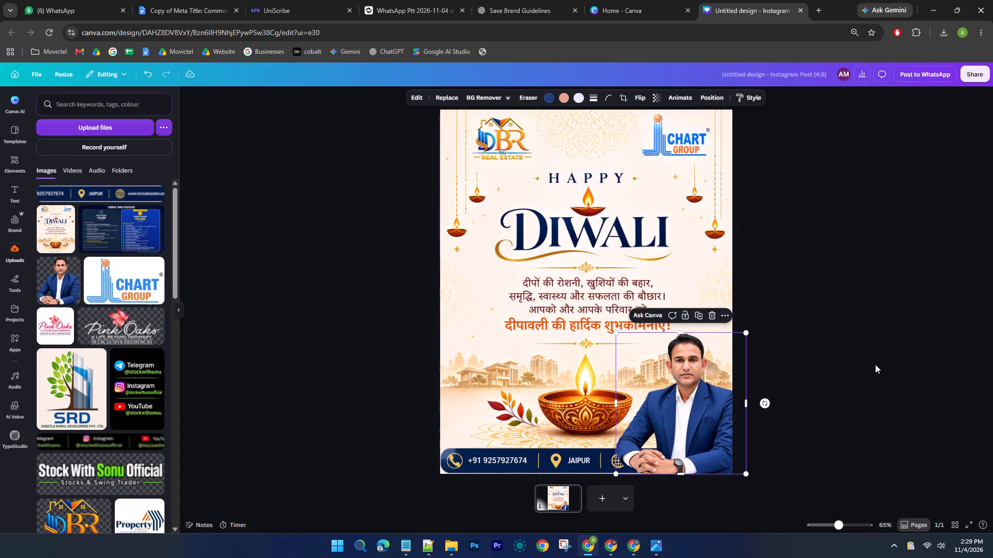
Shrink the contact strip proportionally to fit beside the man's photo and place it in the poster's bottom-left corner.
{"action": "left_click", "coordinate": [537, 454]}
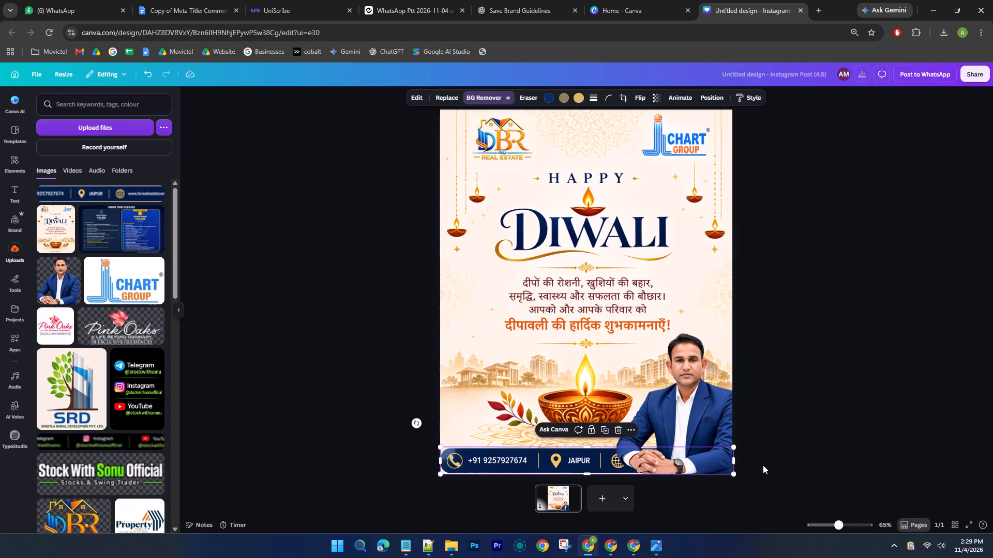
{"action": "left_click_drag", "start_coordinate": [734, 461], "coordinate": [618, 461]}
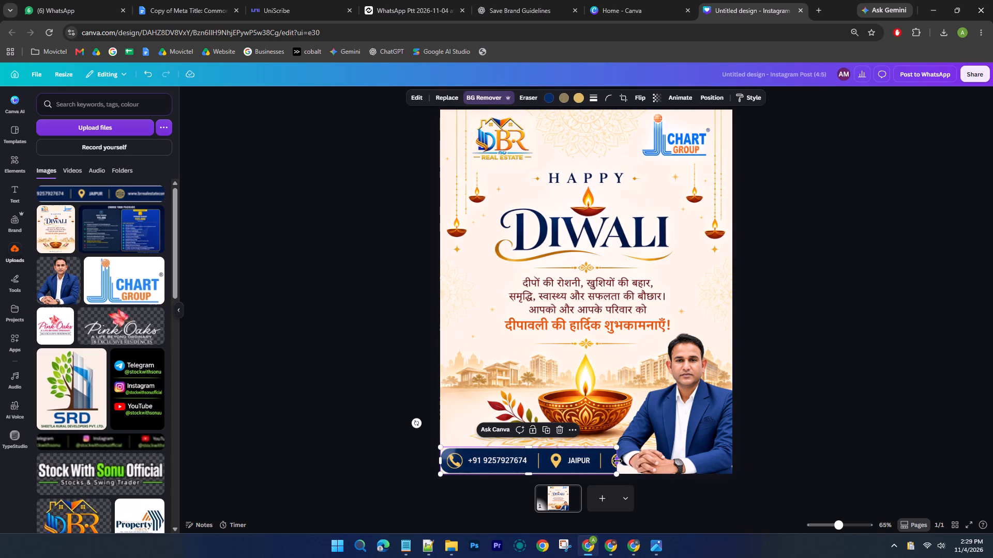
{"action": "key", "text": "ctrl+z"}
{"action": "left_click_drag", "start_coordinate": [736, 450], "coordinate": [667, 469]}
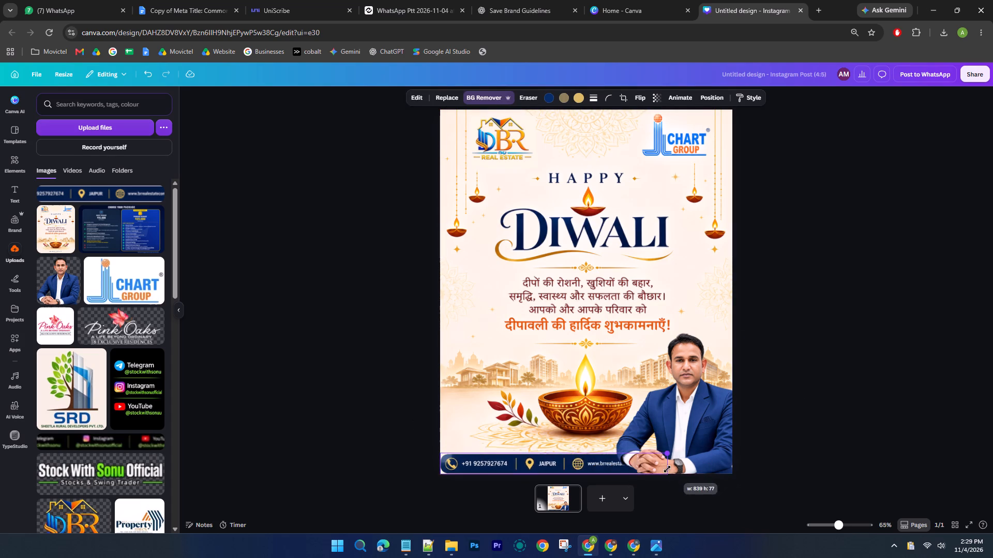
{"action": "left_click_drag", "start_coordinate": [667, 469], "coordinate": [620, 474]}
{"action": "left_click", "coordinate": [566, 464]}
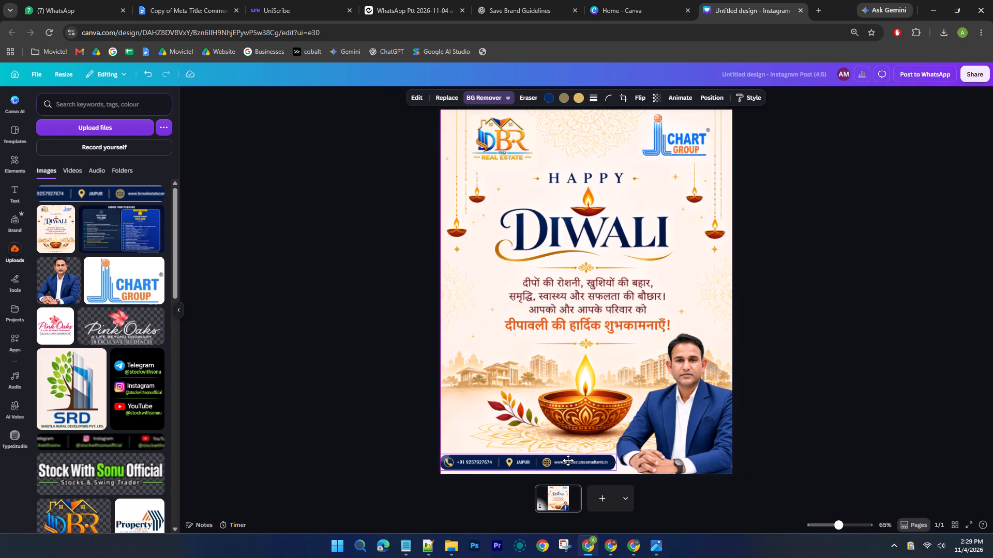
{"action": "left_click", "coordinate": [958, 390]}
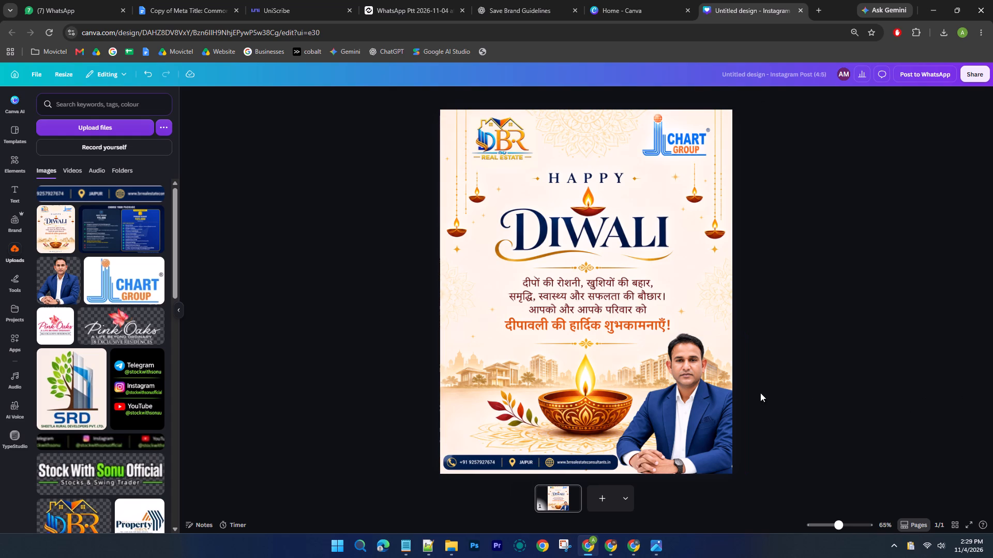
Scale the man's photo down slightly and move it off the bottom corner to the middle of the poster.
{"action": "left_click", "coordinate": [717, 402]}
{"action": "left_click_drag", "start_coordinate": [618, 332], "coordinate": [627, 343]}
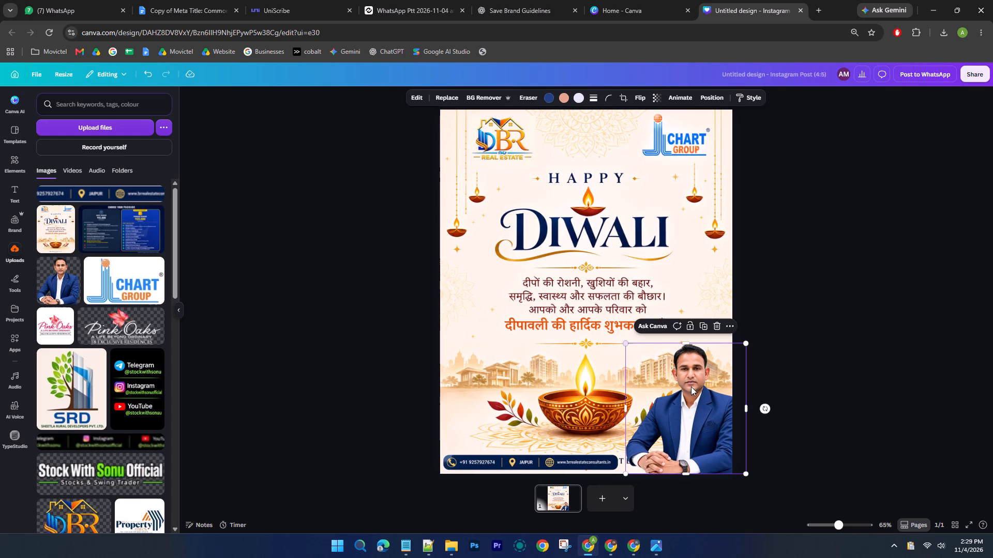
{"action": "left_click_drag", "start_coordinate": [691, 386], "coordinate": [687, 388]}
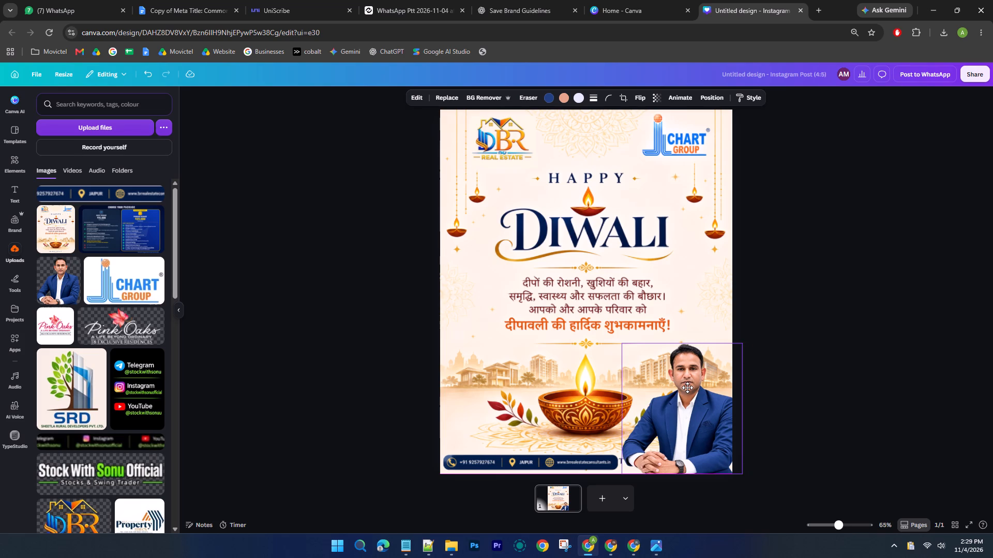
{"action": "left_click_drag", "start_coordinate": [687, 388], "coordinate": [584, 240]}
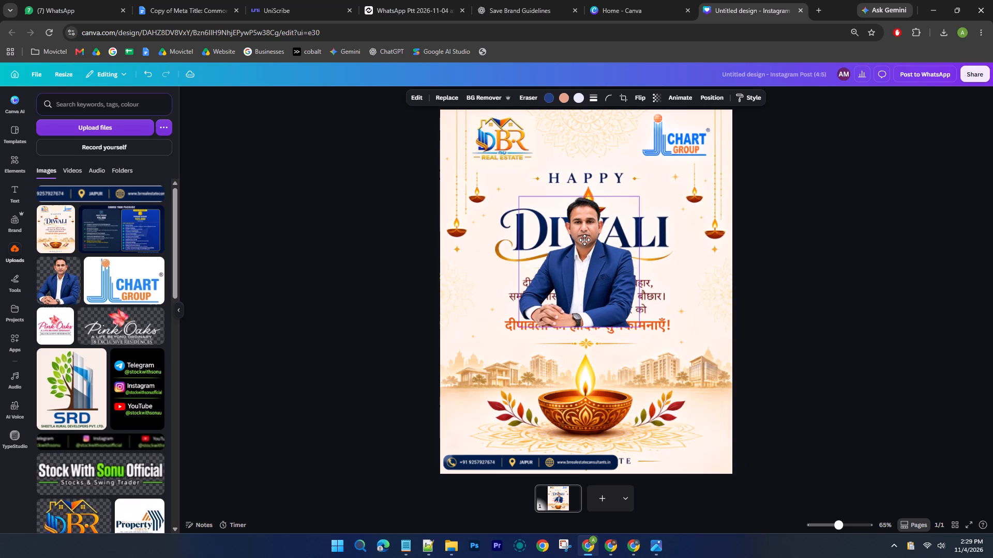
{"action": "left_click_drag", "start_coordinate": [584, 240], "coordinate": [593, 246]}
{"action": "left_click", "coordinate": [880, 276]}
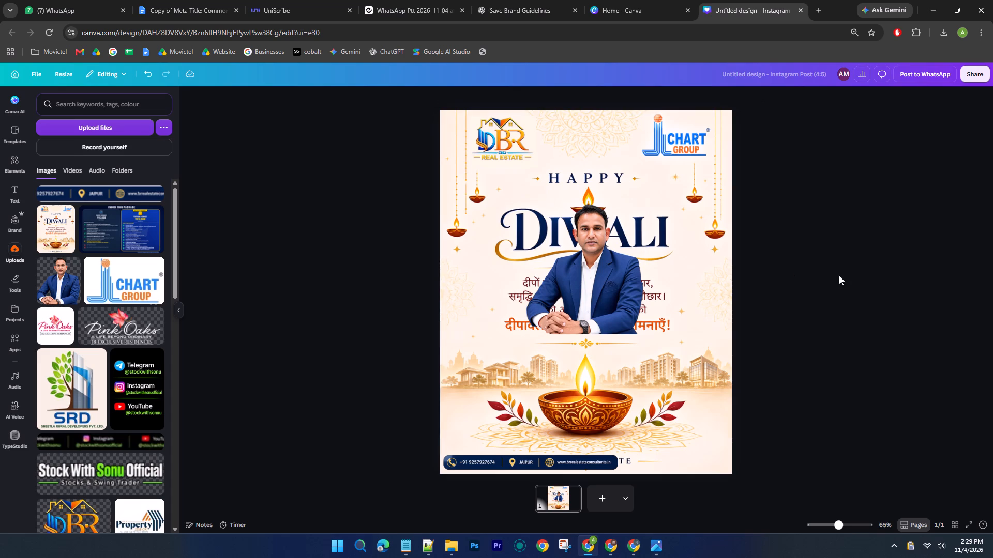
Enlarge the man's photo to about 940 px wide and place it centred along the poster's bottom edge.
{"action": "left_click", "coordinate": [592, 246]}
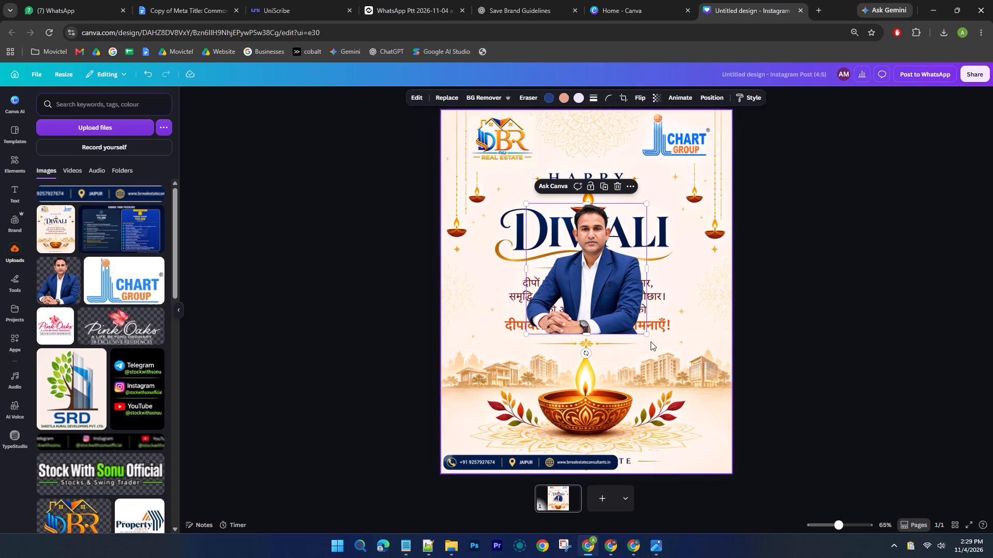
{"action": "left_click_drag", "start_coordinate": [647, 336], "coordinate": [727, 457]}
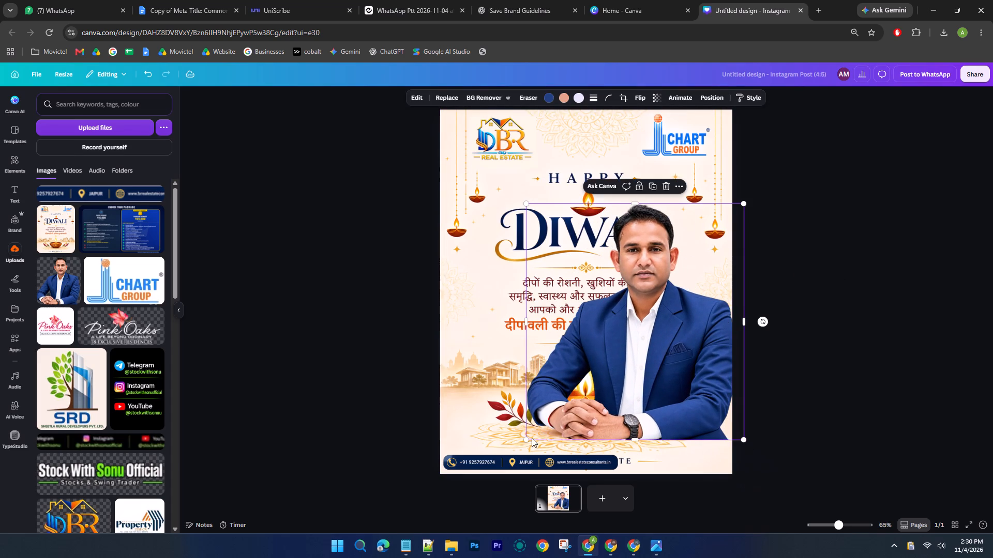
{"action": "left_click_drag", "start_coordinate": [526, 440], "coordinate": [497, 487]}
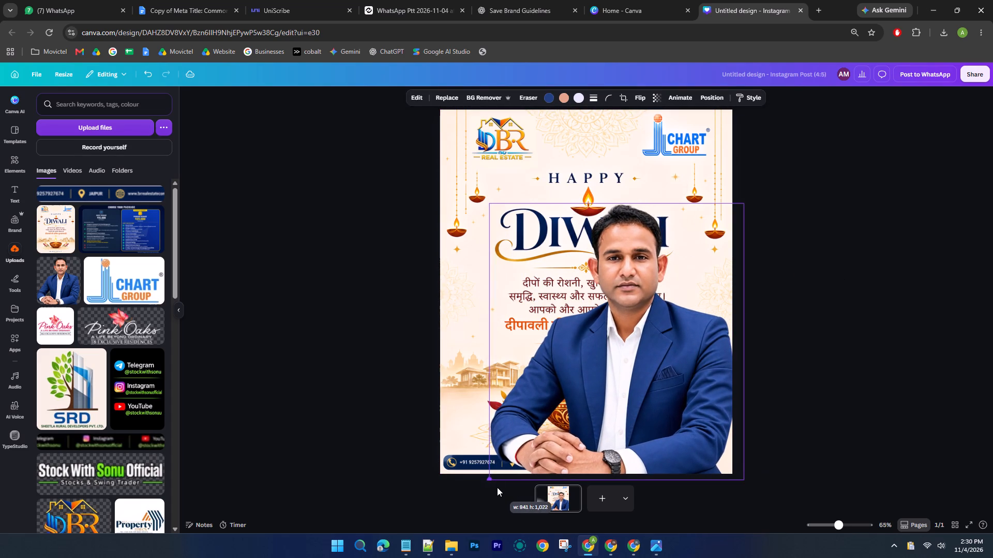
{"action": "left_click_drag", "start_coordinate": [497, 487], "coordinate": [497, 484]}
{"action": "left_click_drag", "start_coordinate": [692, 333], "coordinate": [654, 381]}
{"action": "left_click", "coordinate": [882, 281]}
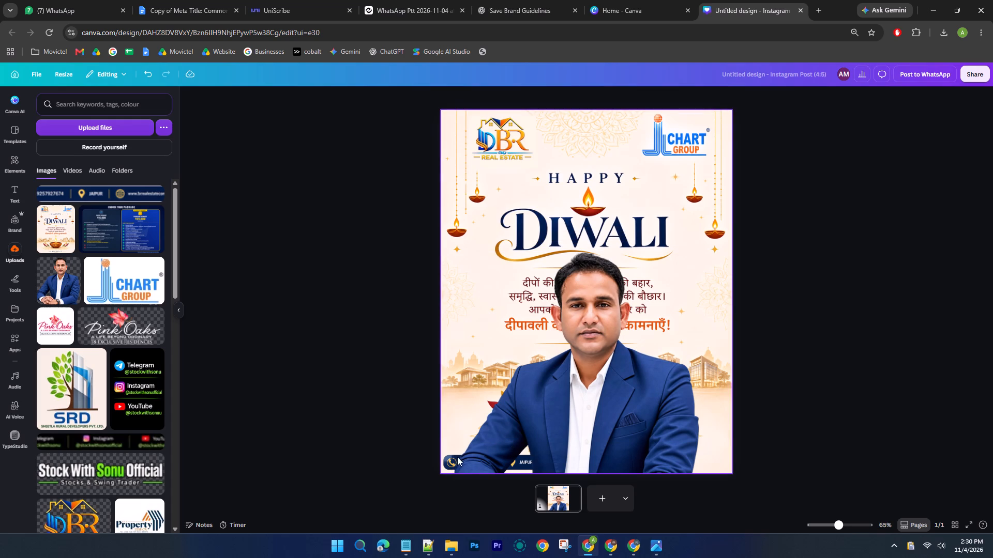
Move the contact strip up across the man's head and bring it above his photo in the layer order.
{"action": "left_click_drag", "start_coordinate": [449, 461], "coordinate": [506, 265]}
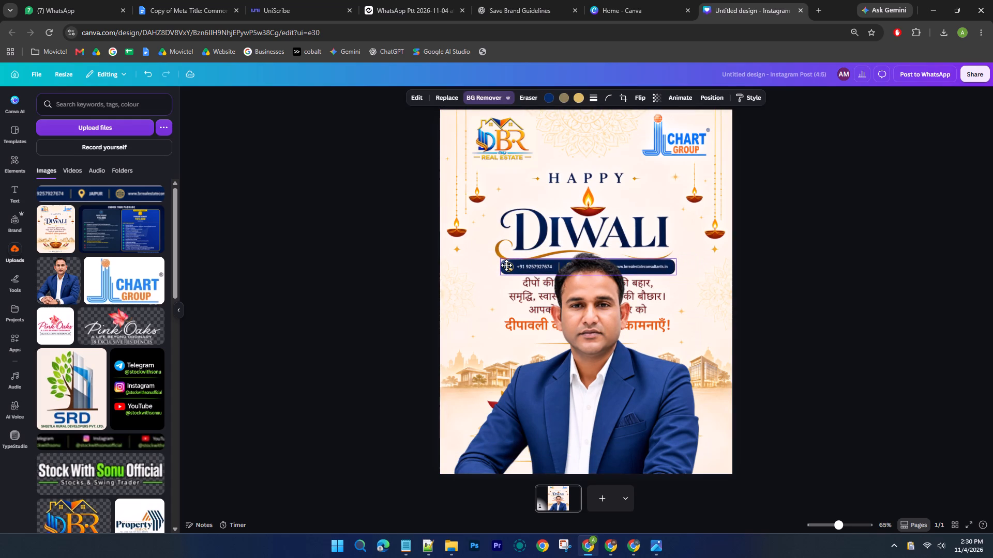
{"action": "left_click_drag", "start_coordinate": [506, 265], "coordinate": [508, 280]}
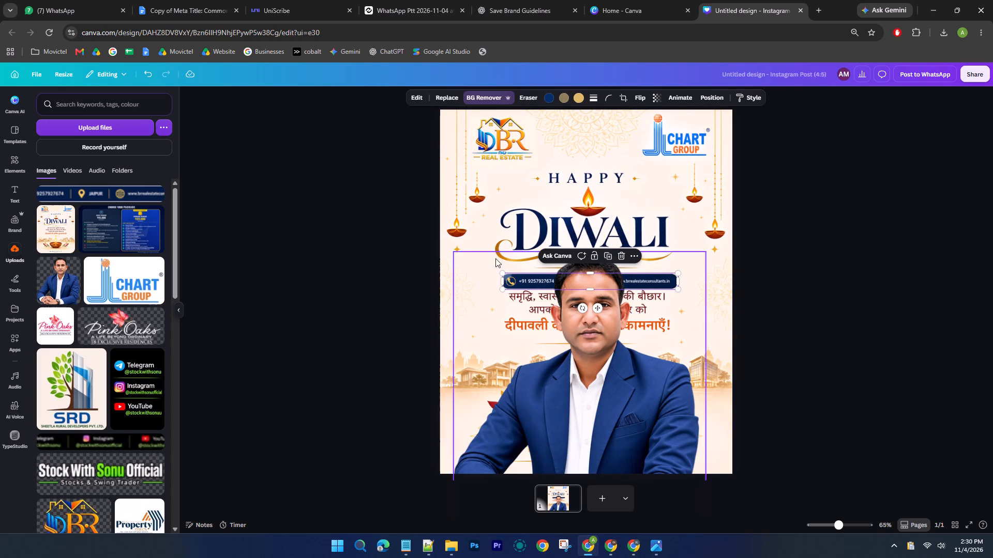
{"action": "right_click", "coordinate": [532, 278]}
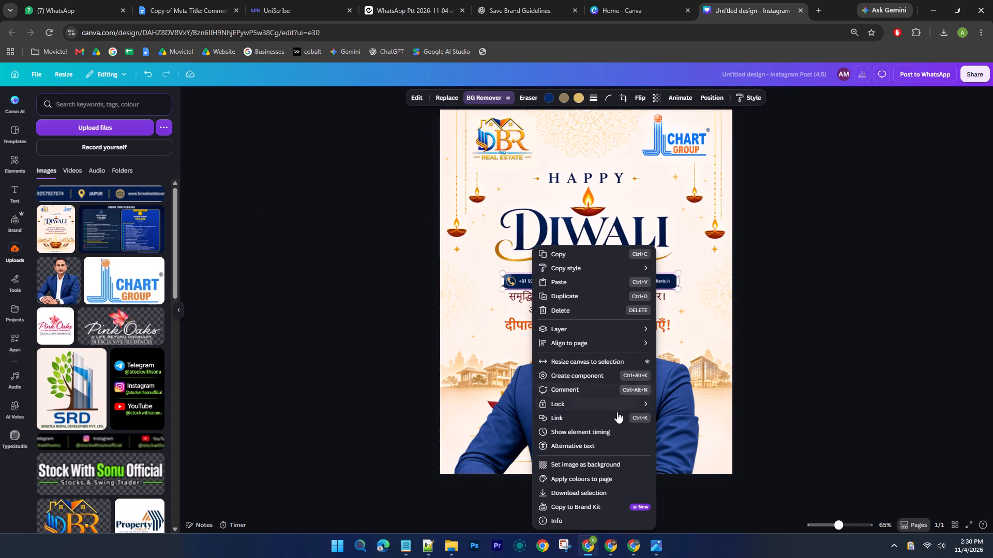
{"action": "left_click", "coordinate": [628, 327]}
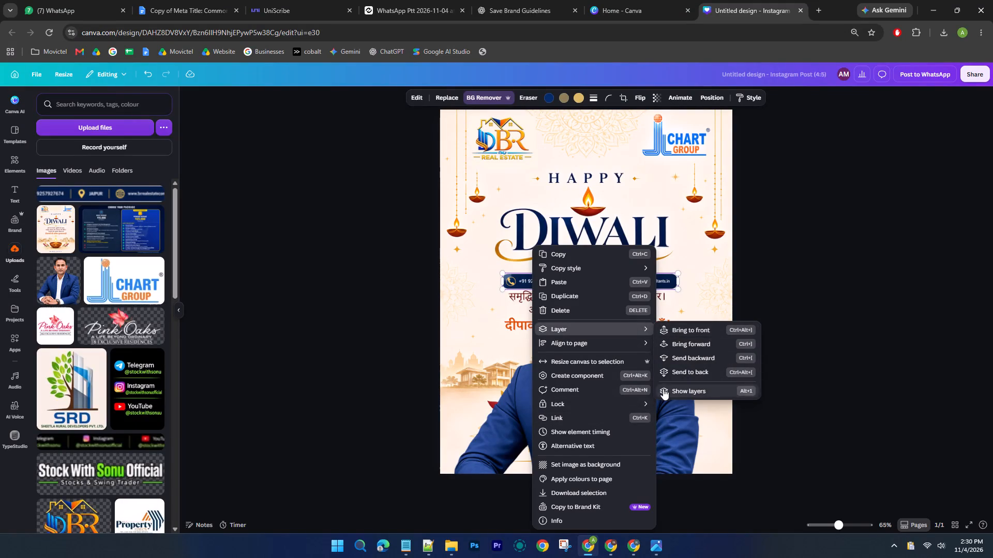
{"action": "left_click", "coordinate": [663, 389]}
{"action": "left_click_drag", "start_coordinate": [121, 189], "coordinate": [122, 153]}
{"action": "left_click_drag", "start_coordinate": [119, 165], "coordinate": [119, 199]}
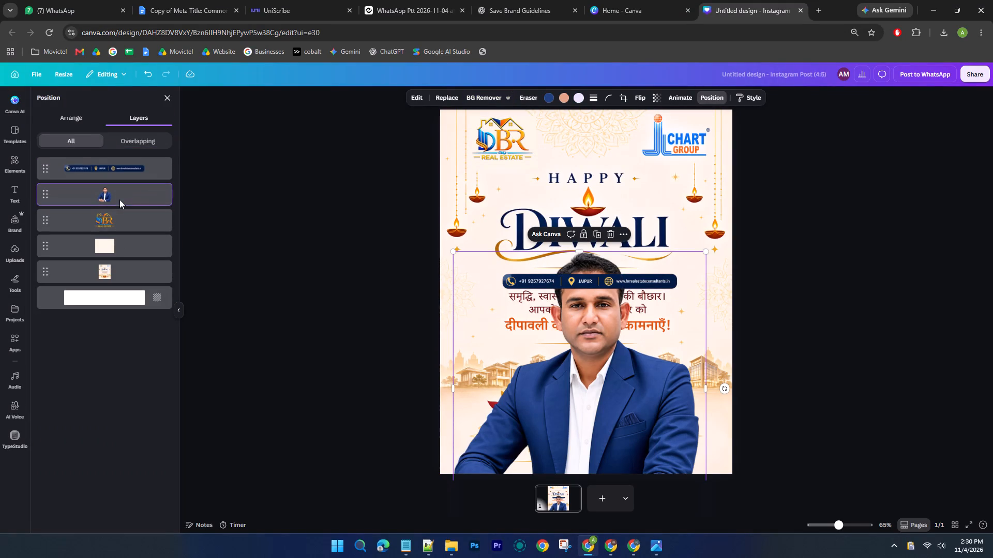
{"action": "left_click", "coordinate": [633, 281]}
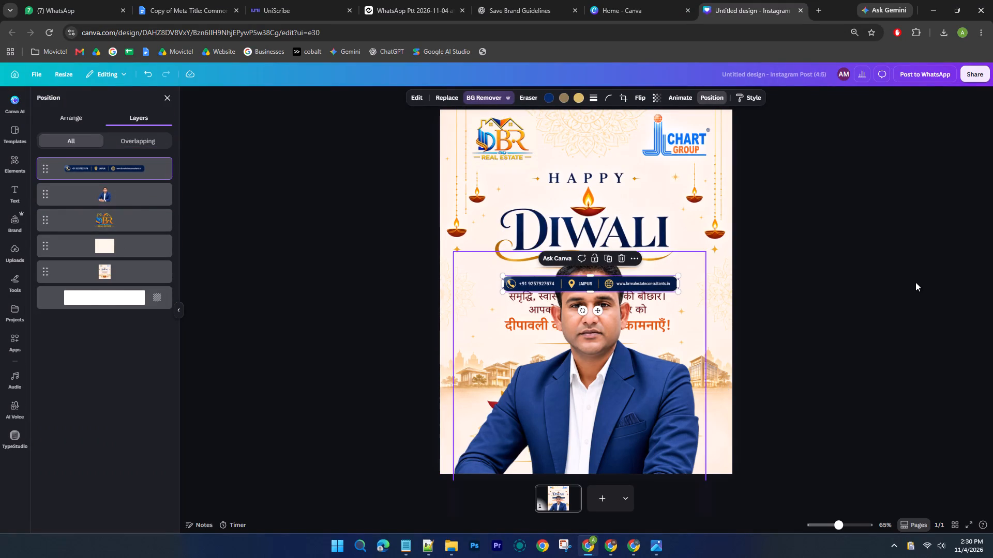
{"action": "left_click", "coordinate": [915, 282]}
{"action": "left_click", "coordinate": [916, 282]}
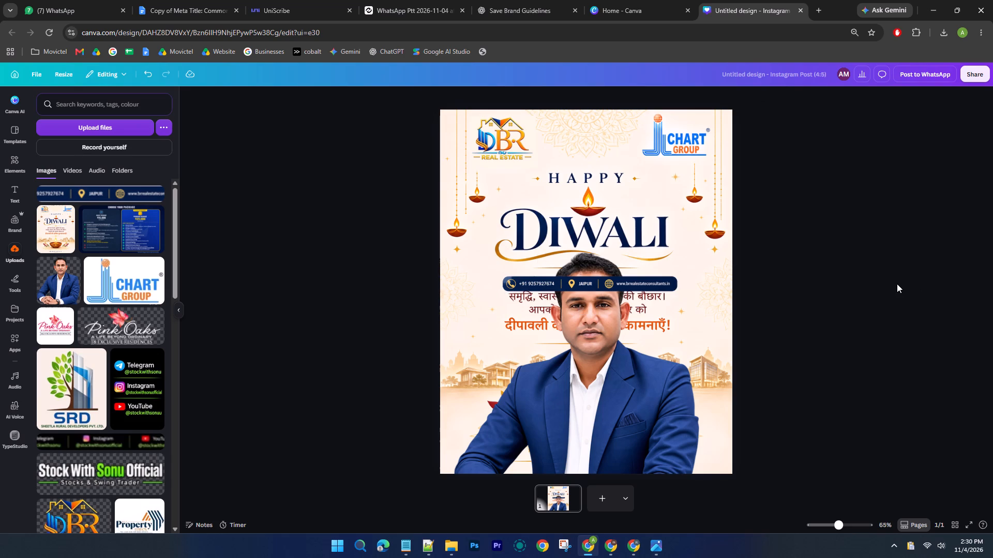
Undo the recent photo and contact strip changes back to the layout with the man's photo in the poster's bottom-right corner.
{"action": "key", "text": "ctrl+z"}
{"action": "key", "text": "ctrl+z"}
{"action": "key", "text": "ctrl+z"}
{"action": "key", "text": "ctrl+z"}
{"action": "key", "text": "ctrl+z"}
{"action": "key", "text": "ctrl+z"}
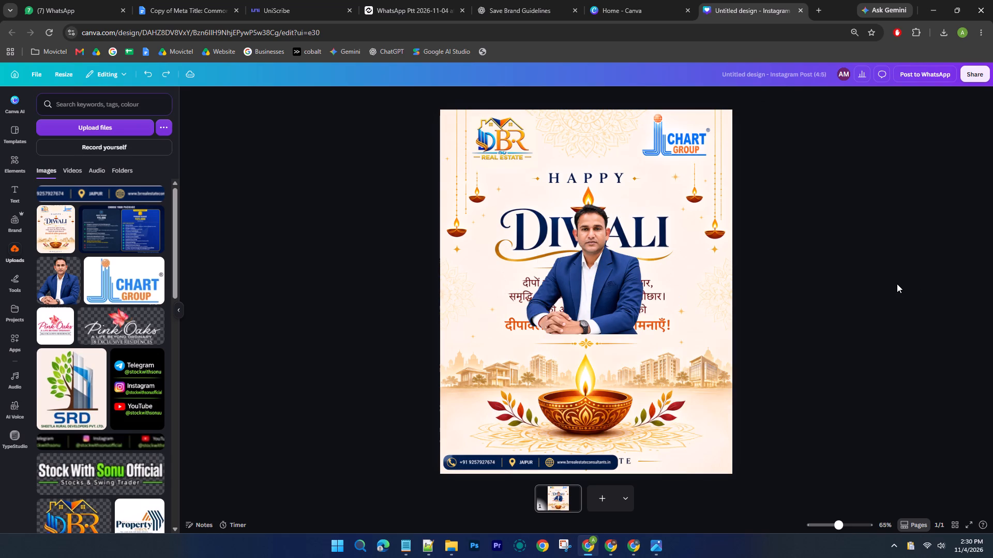
{"action": "key", "text": "ctrl+z"}
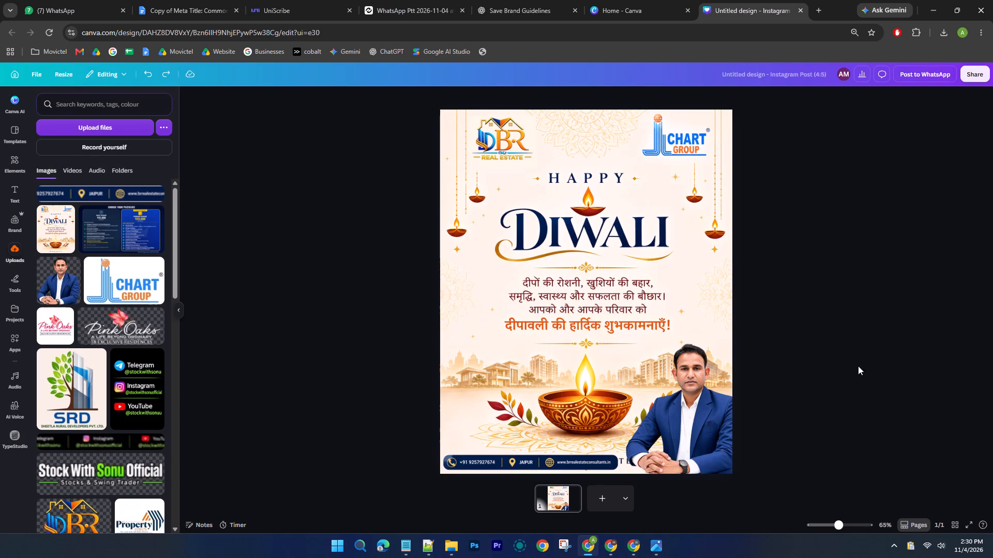
Enlarge the contact strip slightly in proportion so its end reaches the edge of the man's photo.
{"action": "left_click", "coordinate": [591, 463]}
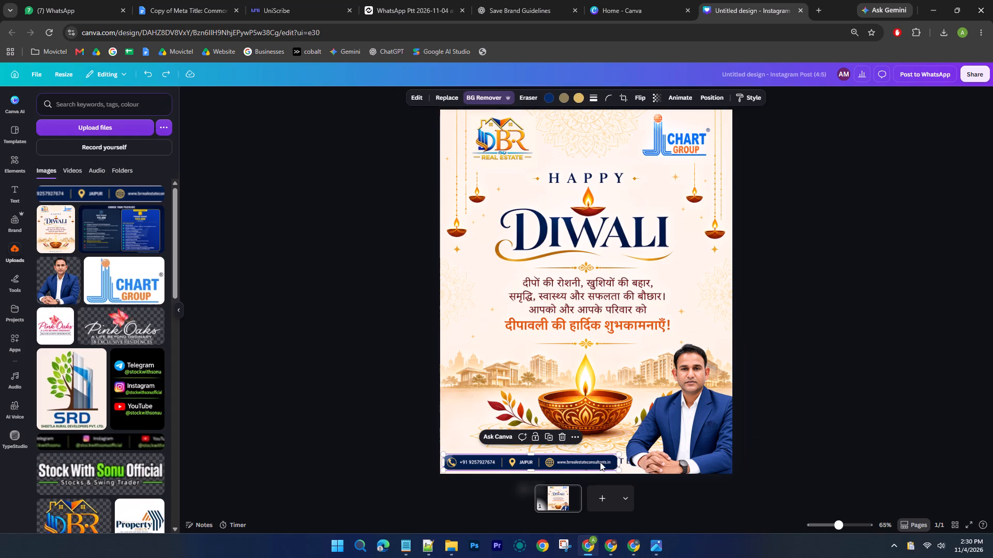
{"action": "left_click_drag", "start_coordinate": [620, 456], "coordinate": [628, 455]}
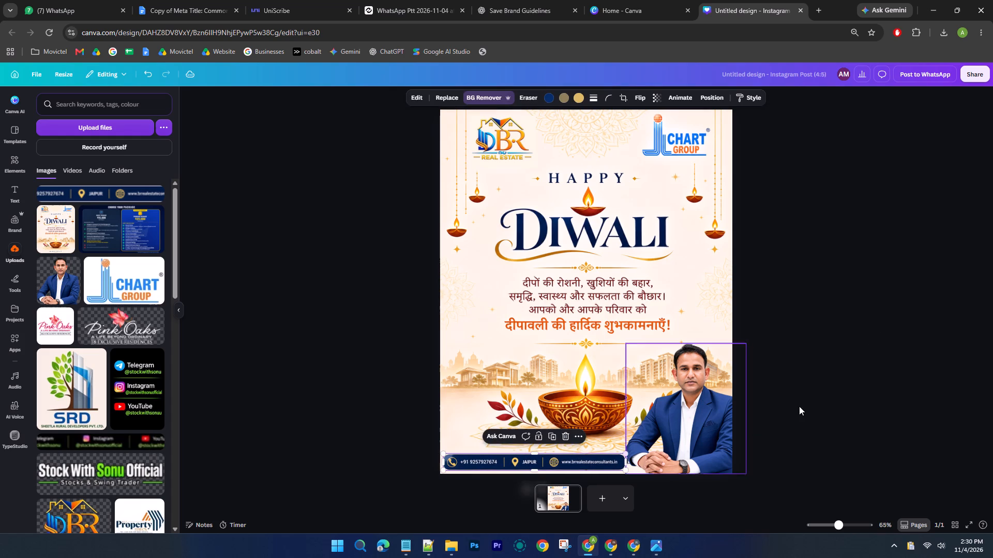
{"action": "left_click", "coordinate": [802, 406]}
{"action": "left_click", "coordinate": [864, 382]}
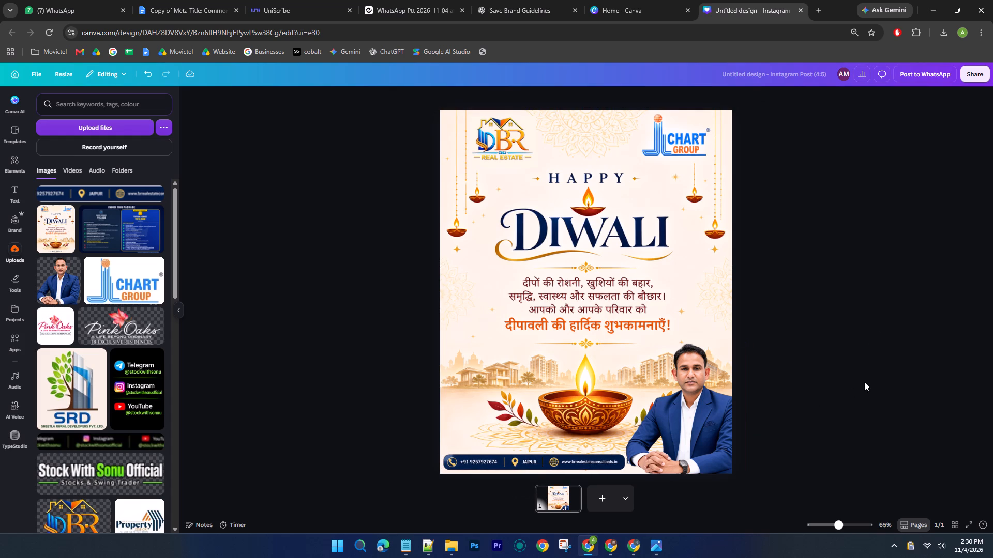
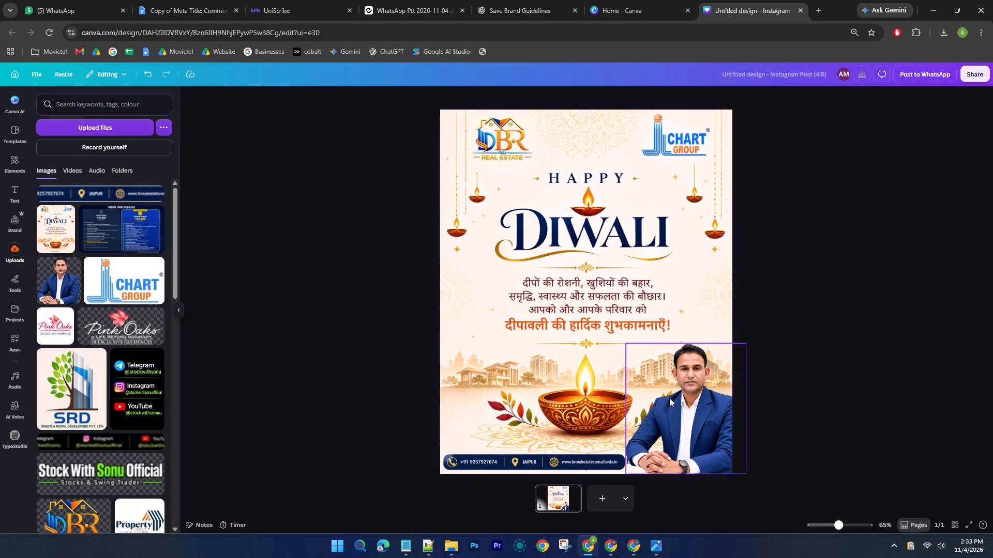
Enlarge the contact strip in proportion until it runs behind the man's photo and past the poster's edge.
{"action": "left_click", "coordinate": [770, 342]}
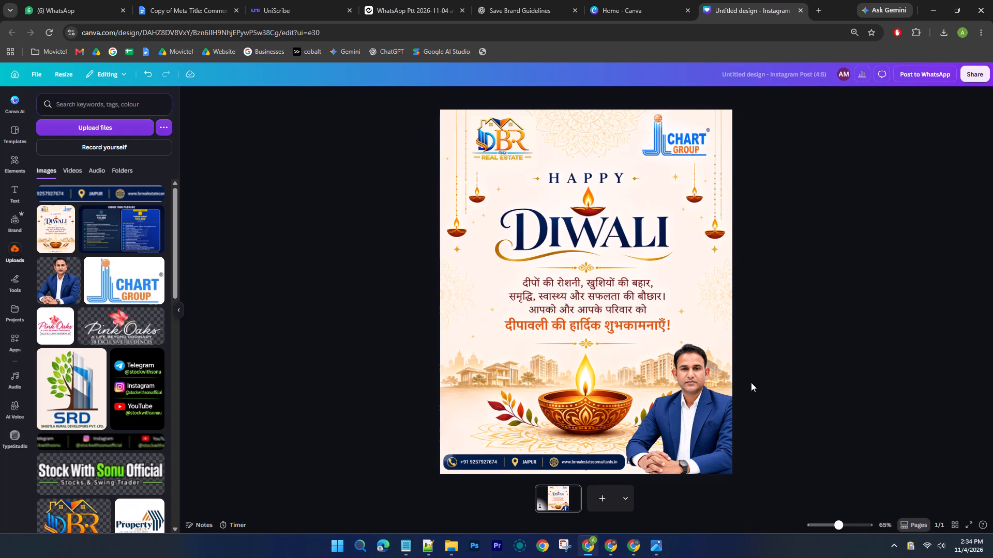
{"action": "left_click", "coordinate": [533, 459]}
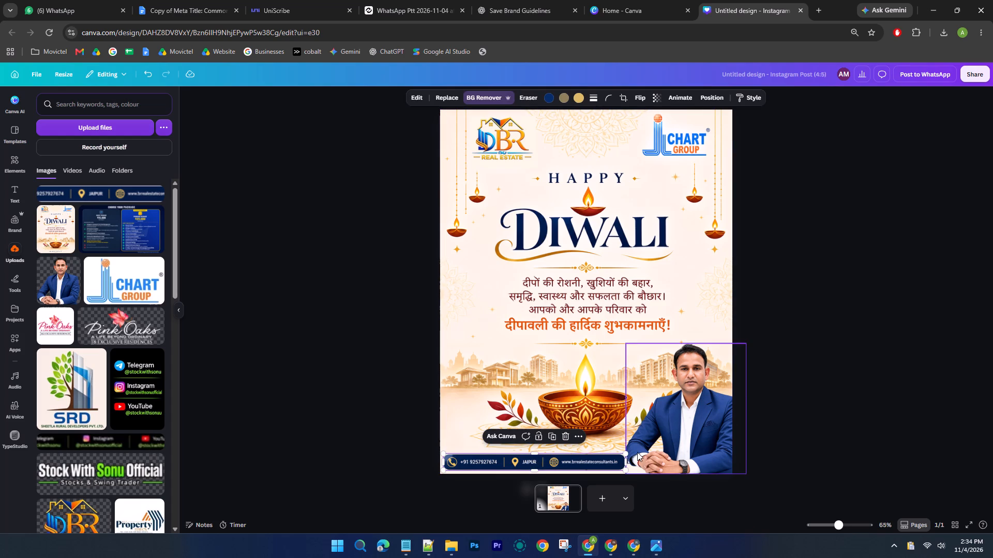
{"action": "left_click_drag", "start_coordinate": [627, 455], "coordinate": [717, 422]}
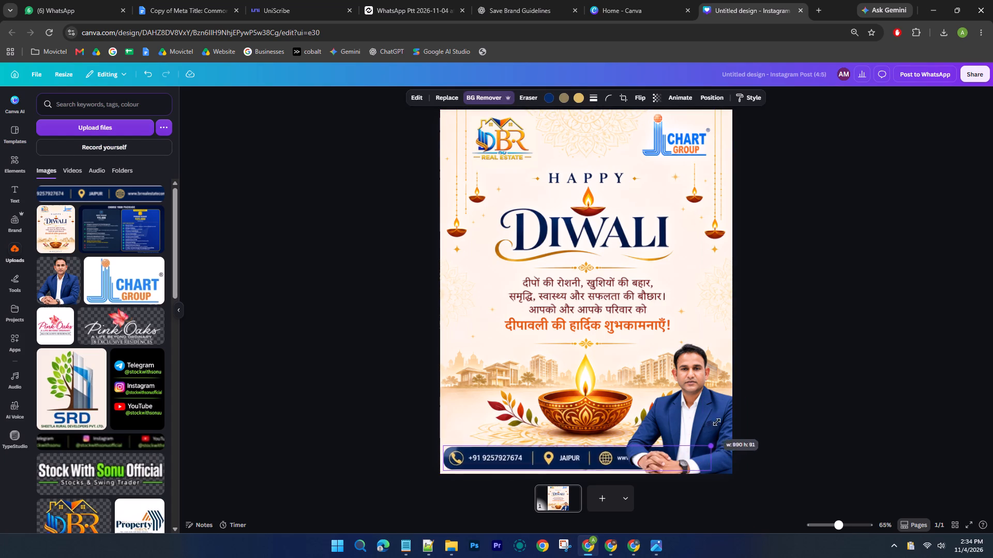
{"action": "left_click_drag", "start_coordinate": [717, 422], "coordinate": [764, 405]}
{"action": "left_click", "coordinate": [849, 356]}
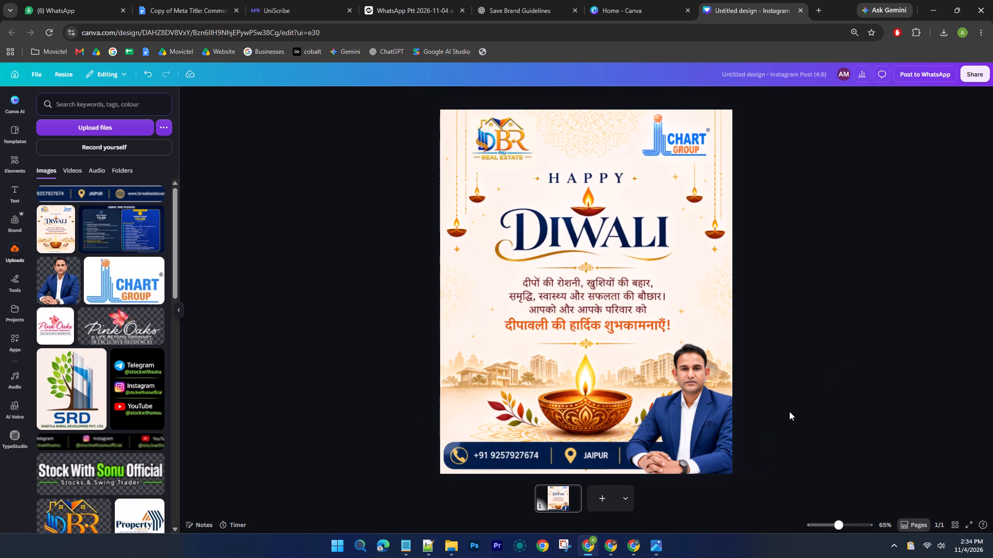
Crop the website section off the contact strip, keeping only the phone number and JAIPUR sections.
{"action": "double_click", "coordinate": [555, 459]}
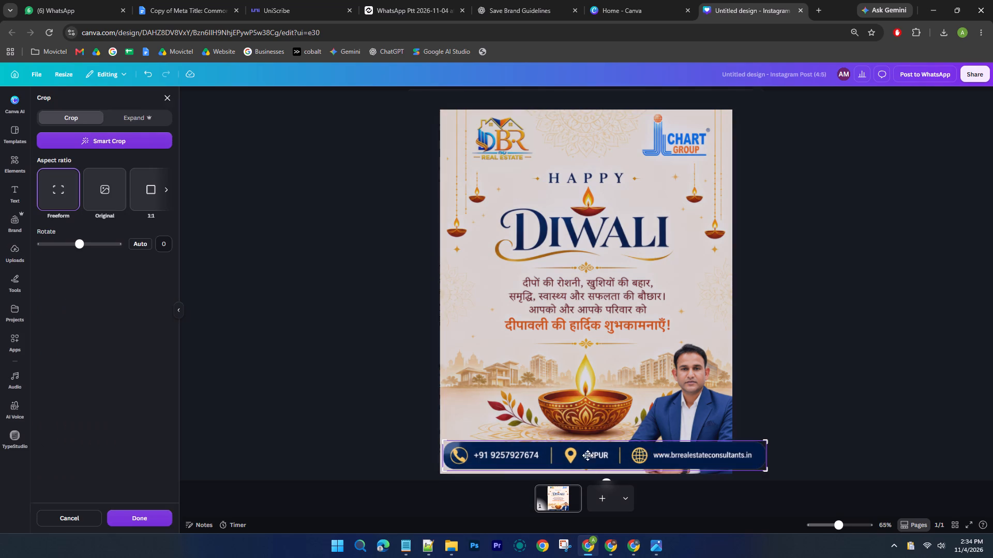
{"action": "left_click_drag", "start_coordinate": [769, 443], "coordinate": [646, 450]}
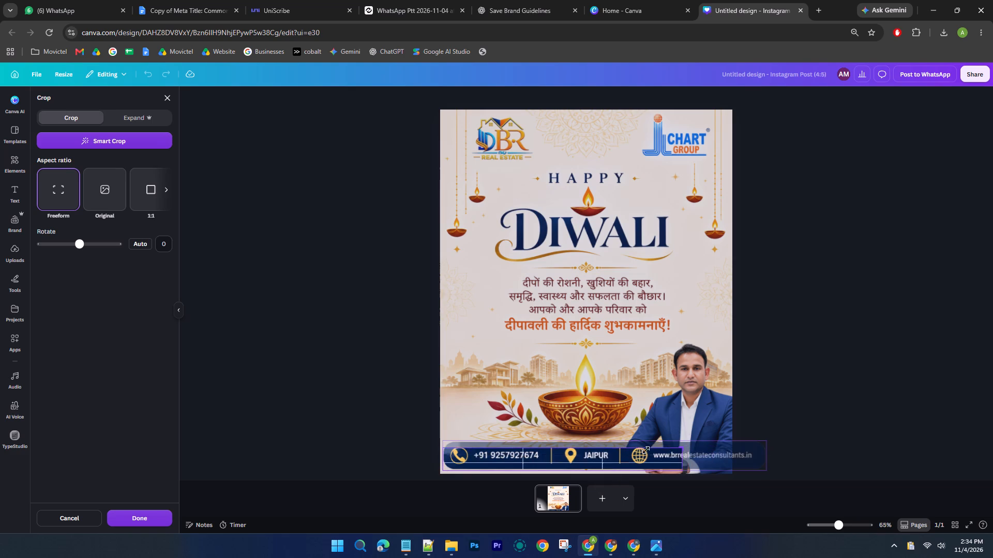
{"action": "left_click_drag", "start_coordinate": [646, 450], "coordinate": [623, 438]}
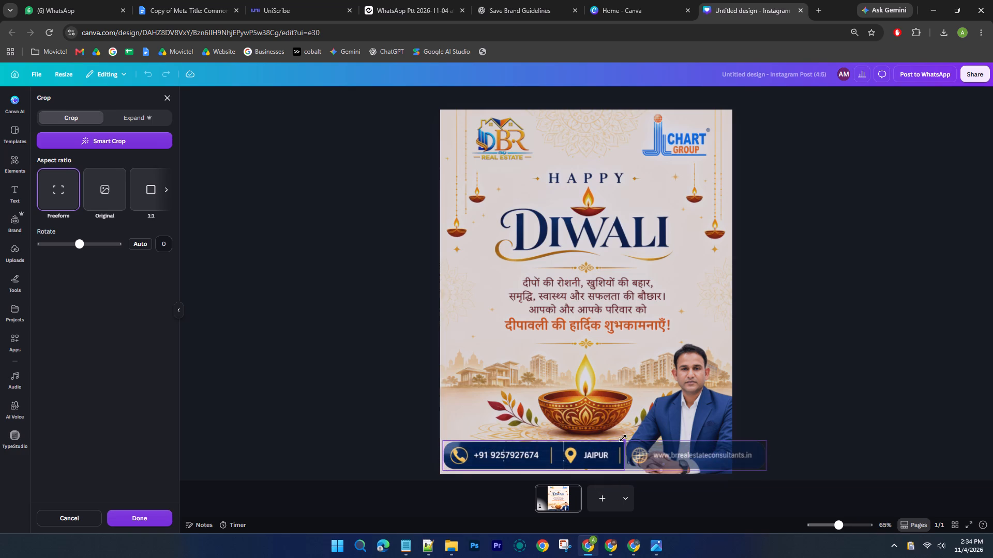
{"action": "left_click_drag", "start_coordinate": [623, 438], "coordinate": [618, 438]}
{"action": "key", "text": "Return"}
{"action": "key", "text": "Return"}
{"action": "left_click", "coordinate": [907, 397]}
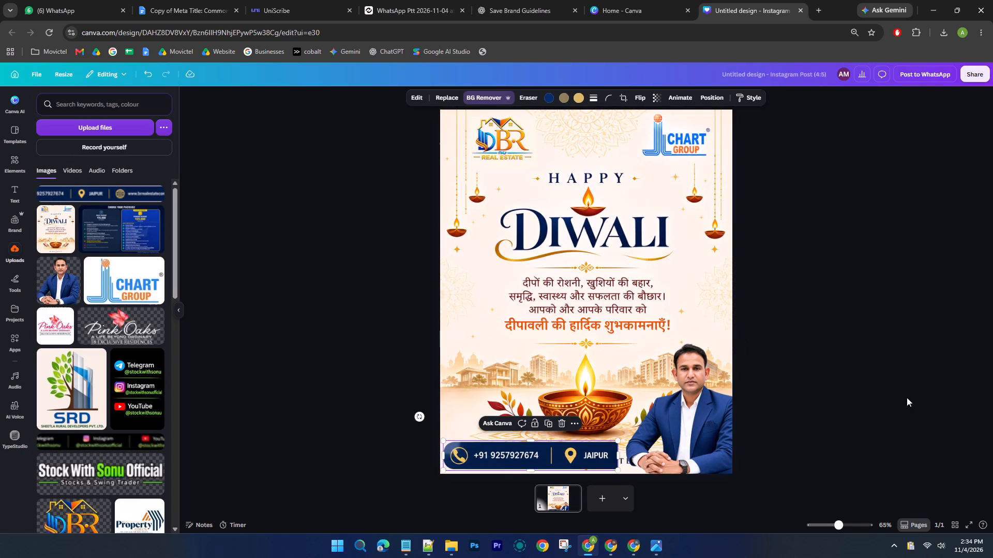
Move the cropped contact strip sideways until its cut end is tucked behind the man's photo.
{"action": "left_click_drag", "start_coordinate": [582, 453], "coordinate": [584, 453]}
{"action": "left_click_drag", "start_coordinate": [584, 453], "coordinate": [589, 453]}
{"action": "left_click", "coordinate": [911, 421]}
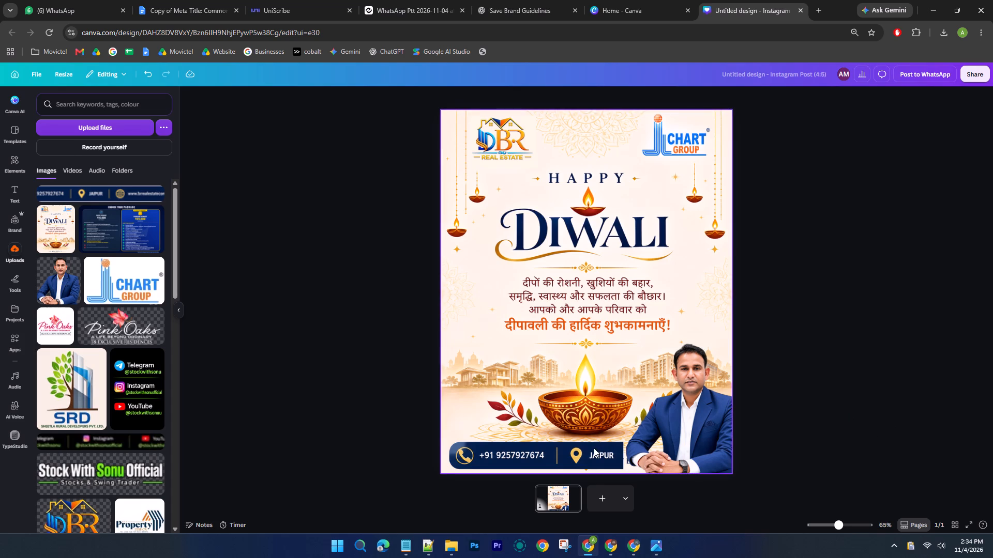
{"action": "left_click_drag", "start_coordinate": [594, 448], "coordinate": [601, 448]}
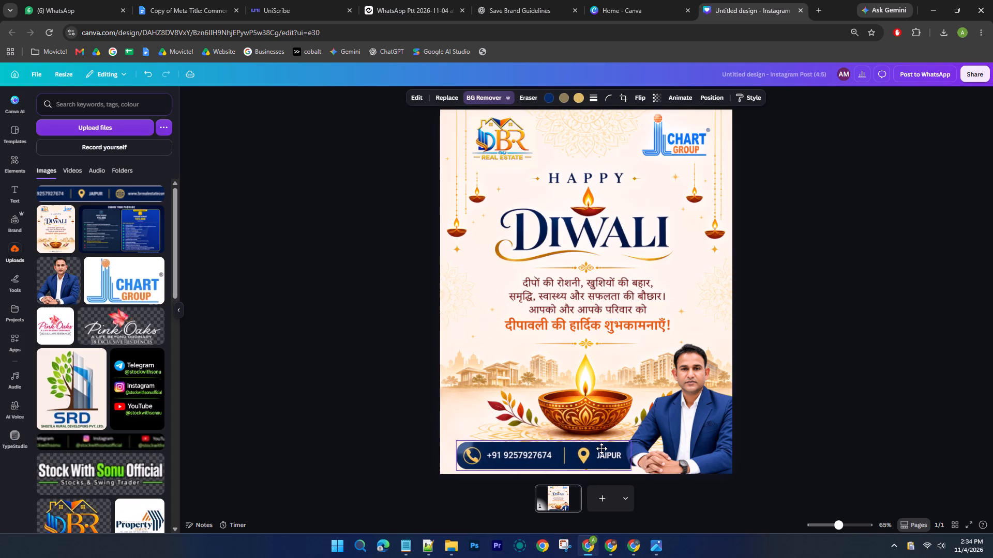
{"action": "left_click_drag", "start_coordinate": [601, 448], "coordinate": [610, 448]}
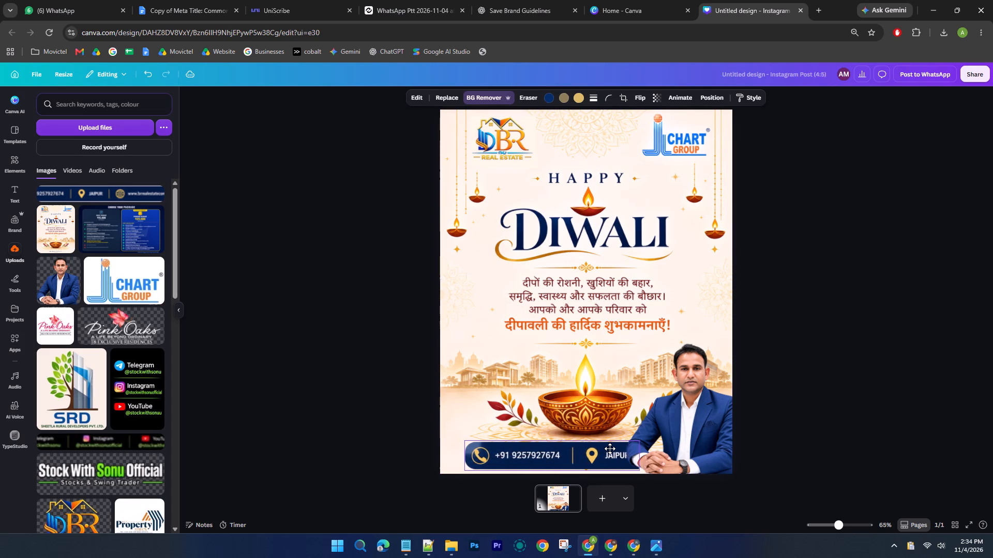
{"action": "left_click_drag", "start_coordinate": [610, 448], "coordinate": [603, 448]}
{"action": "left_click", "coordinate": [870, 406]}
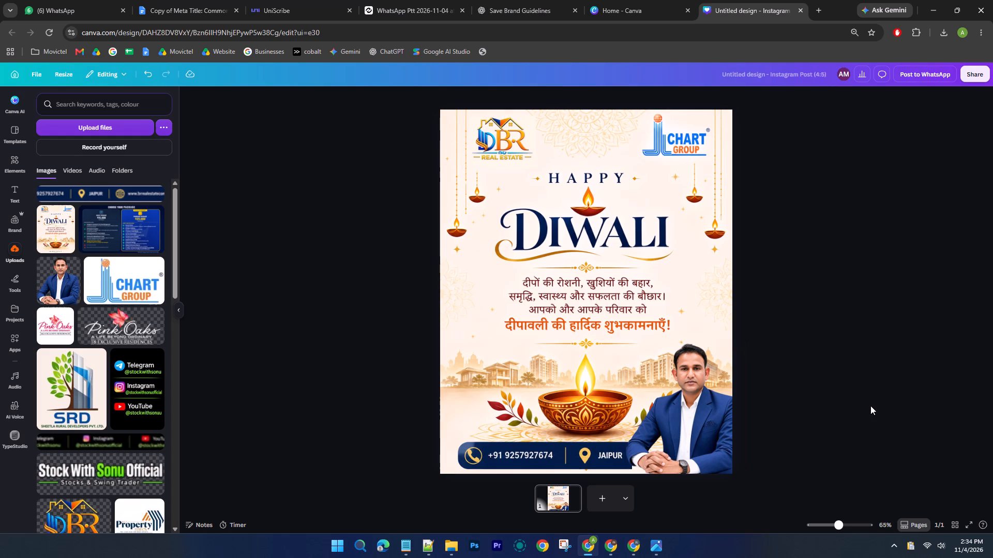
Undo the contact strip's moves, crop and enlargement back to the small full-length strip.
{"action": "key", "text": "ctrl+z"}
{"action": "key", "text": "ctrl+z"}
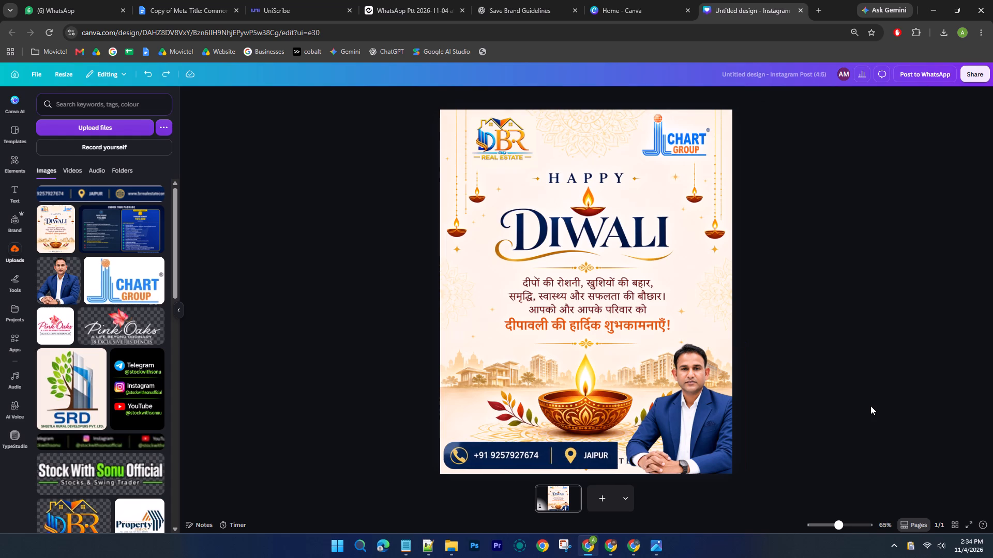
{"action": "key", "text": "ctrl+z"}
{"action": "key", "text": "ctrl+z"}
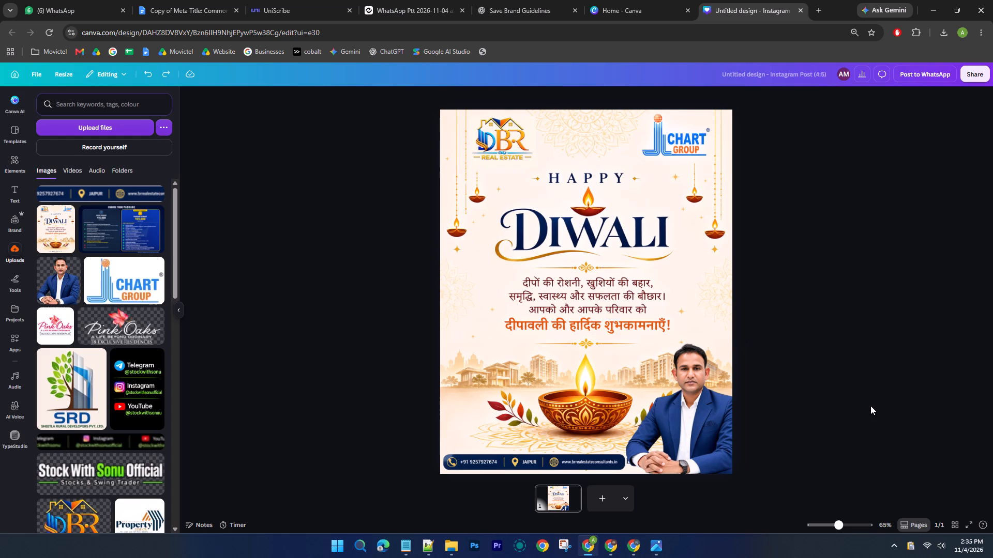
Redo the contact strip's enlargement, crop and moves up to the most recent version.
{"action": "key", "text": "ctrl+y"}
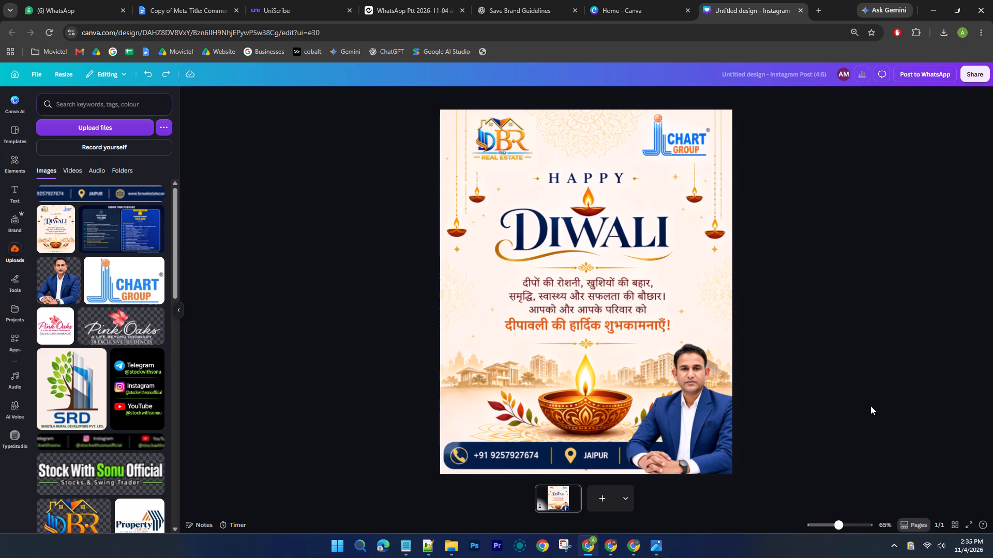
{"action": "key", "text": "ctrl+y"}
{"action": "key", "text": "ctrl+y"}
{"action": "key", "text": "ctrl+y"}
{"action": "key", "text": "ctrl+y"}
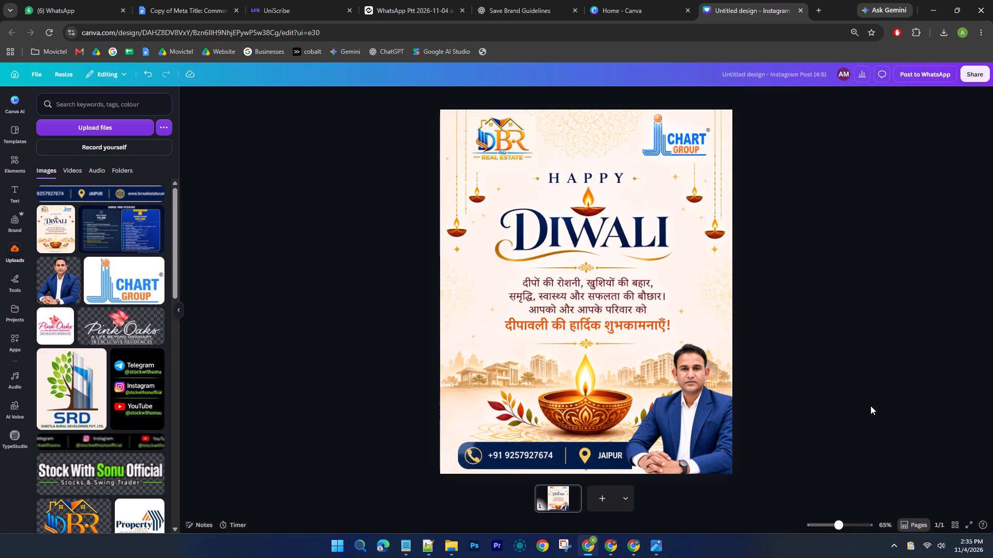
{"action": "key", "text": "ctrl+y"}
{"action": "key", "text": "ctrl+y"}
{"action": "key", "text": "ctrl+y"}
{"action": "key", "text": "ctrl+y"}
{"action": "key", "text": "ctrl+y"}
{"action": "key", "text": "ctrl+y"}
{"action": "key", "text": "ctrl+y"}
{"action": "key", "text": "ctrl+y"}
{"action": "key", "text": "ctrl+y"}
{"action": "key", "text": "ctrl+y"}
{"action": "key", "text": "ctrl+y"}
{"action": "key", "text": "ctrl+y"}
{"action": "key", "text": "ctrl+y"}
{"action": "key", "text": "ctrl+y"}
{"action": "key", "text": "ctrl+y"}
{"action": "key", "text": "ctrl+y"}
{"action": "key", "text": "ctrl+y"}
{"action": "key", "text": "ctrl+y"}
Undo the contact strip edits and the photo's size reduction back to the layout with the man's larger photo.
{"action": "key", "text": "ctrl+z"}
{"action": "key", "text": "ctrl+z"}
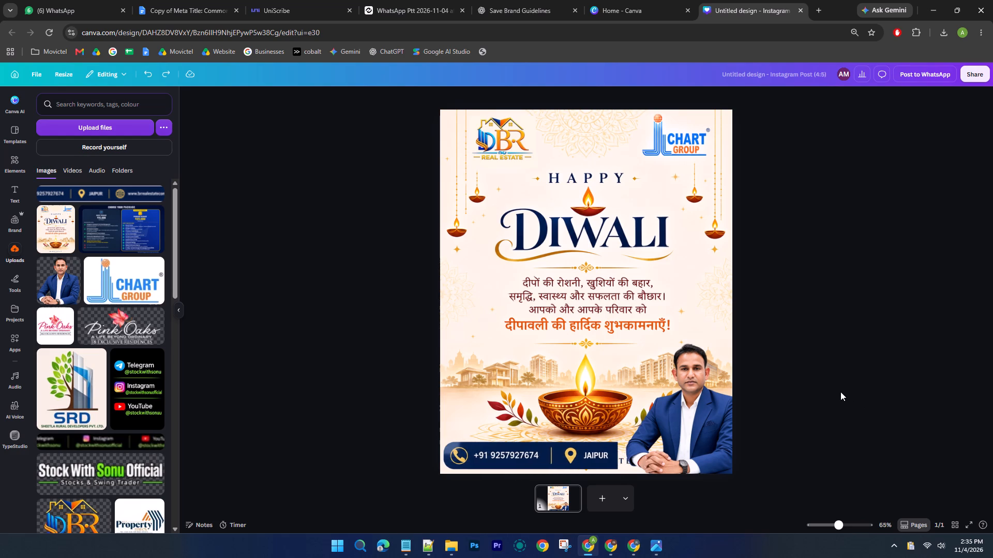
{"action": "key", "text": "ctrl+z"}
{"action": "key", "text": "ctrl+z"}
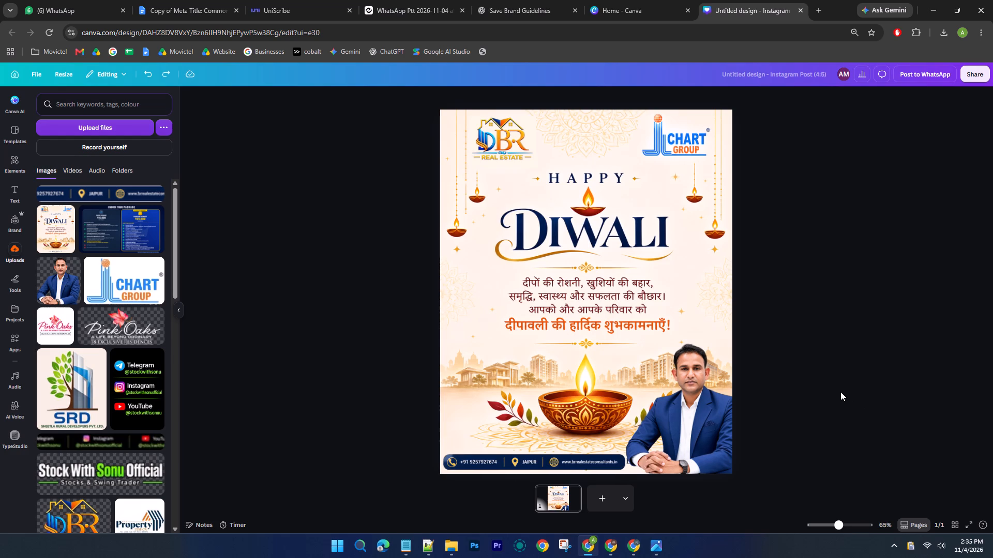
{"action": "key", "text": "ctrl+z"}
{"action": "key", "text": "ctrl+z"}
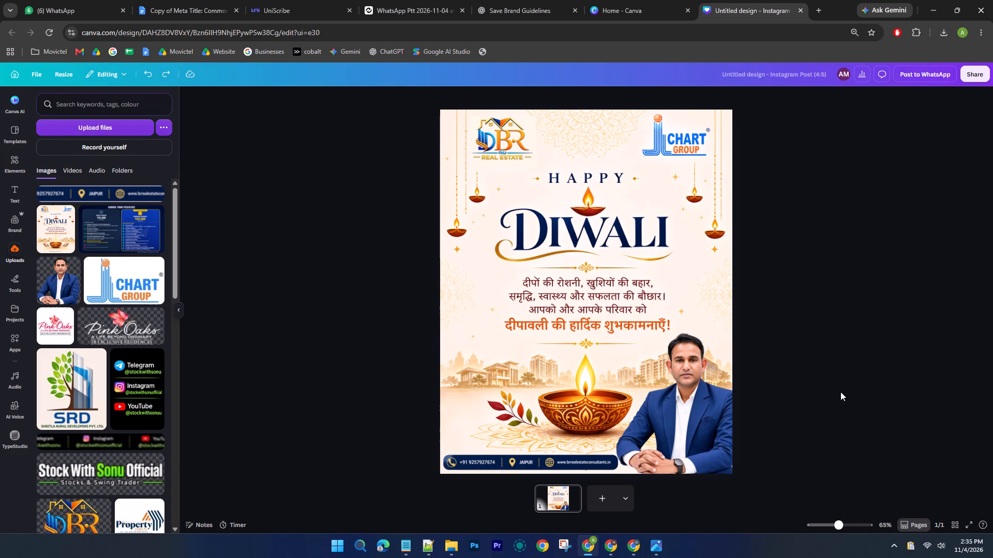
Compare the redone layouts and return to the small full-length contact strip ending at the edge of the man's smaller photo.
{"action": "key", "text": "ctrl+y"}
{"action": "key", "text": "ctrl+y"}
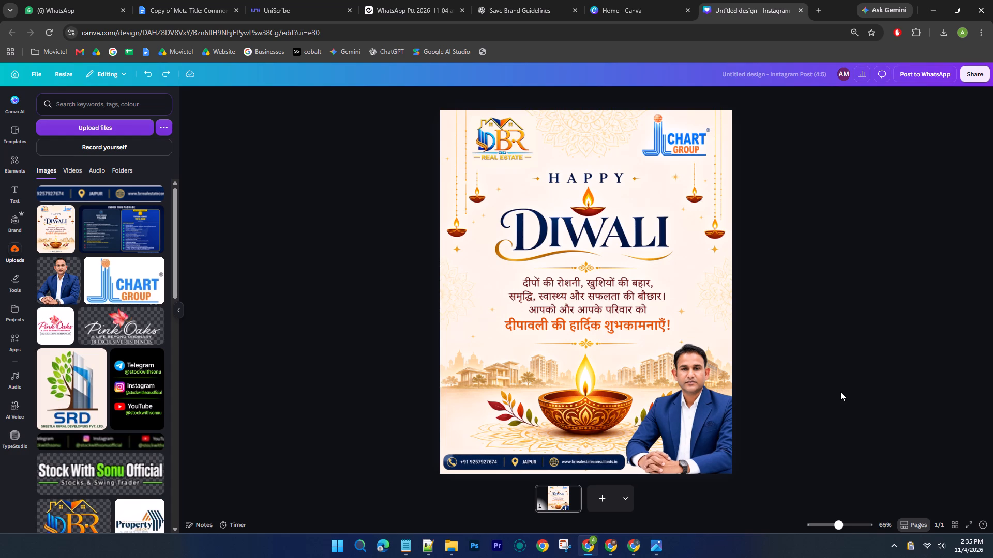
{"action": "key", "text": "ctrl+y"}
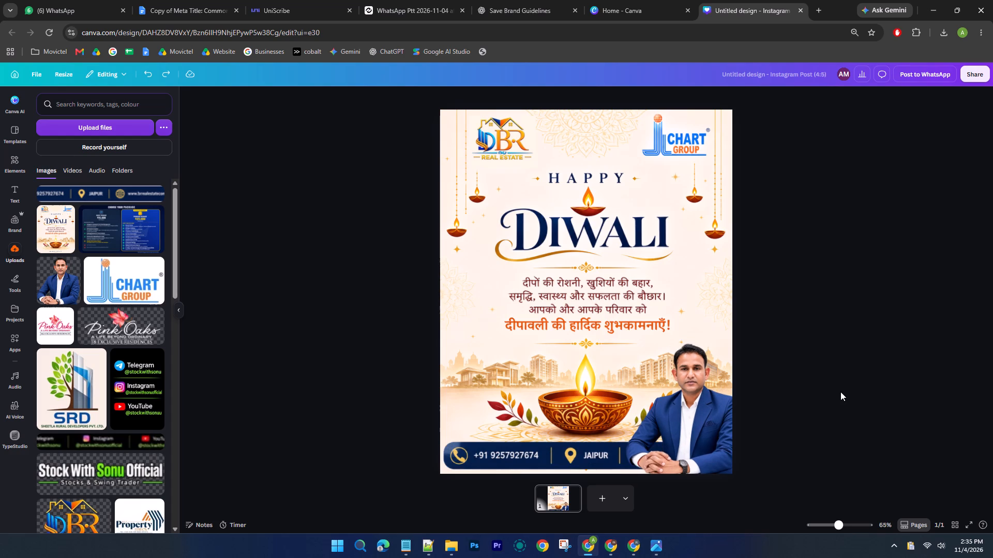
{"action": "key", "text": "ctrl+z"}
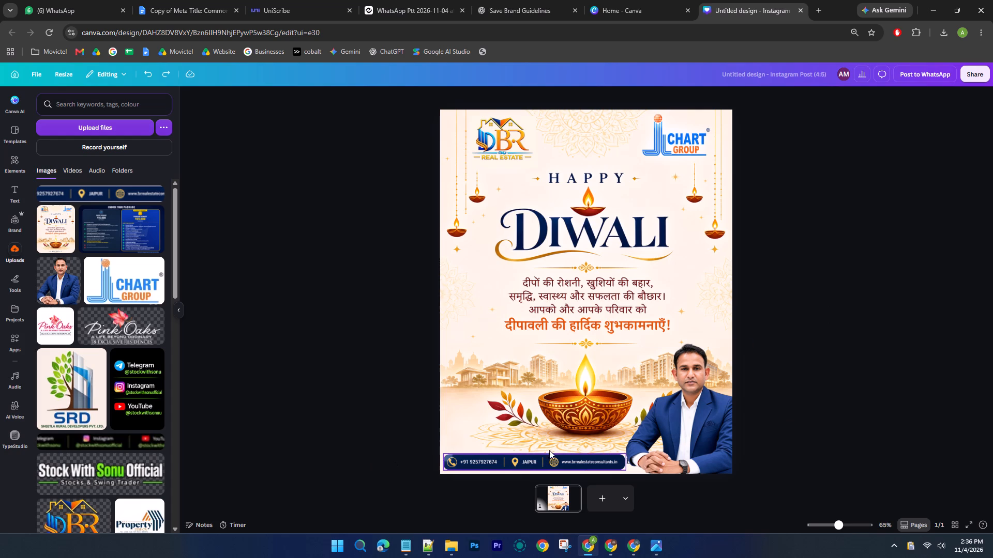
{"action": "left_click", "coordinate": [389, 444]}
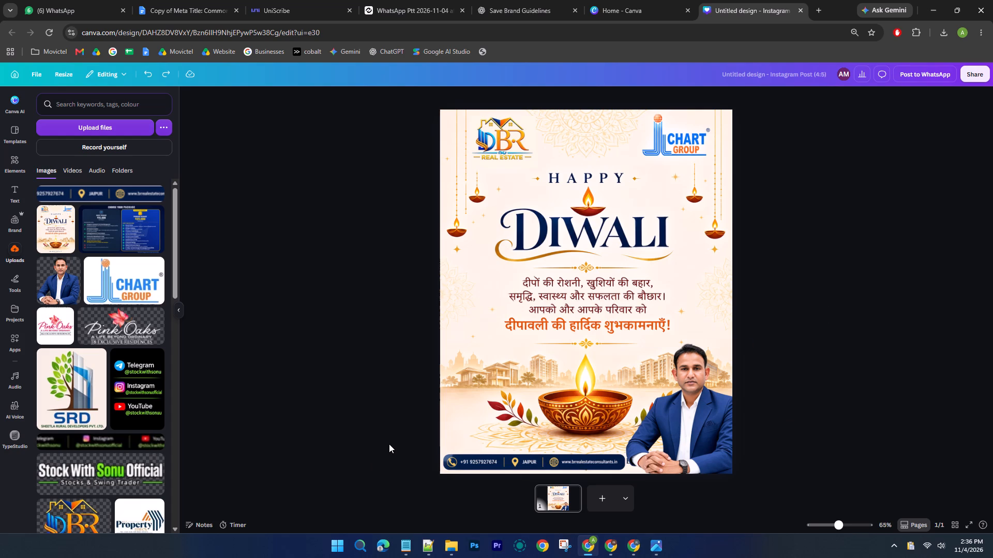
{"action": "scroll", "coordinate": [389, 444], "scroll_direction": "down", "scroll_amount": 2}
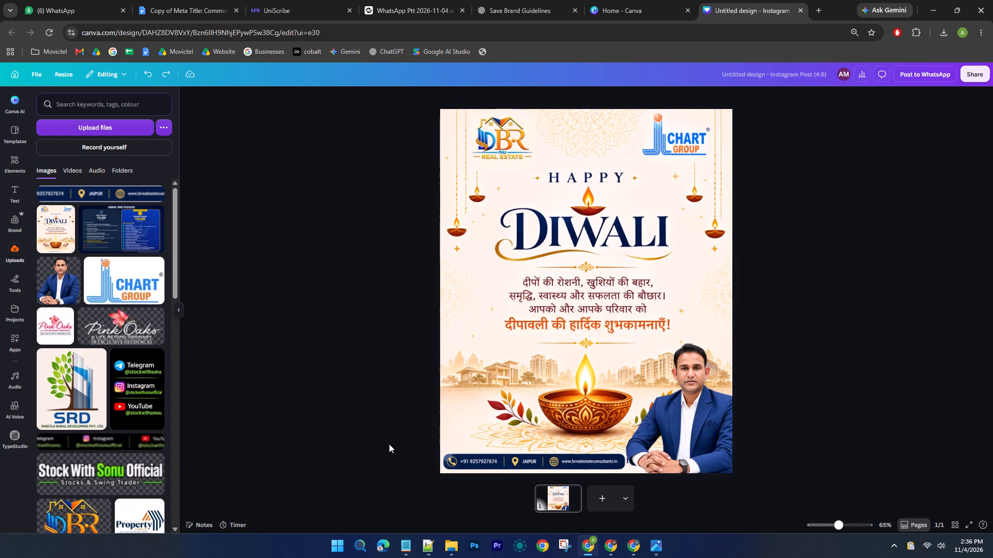
Enlarge the man's photo slightly from its upper corner so it overlaps the end of the contact strip.
{"action": "scroll", "coordinate": [389, 444], "scroll_direction": "up", "scroll_amount": 2}
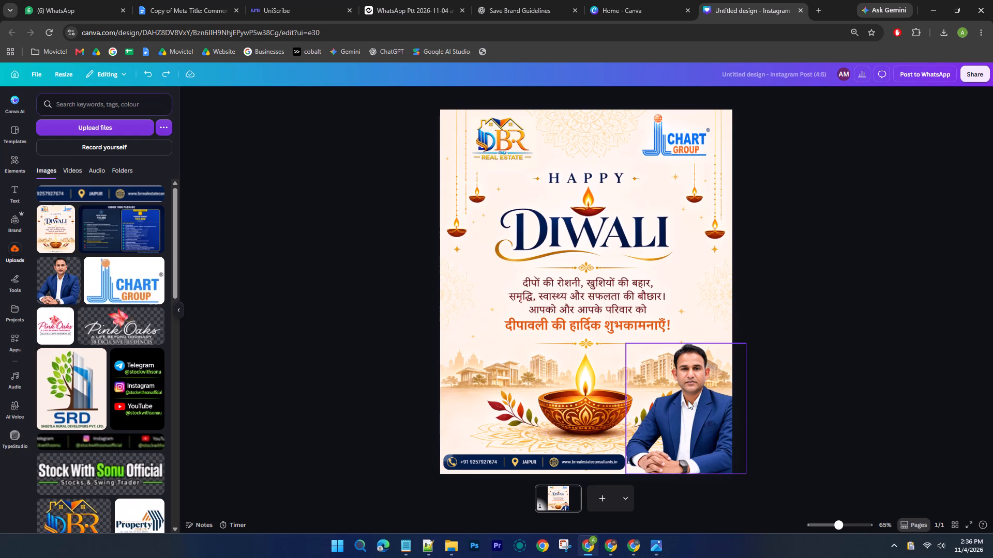
{"action": "left_click", "coordinate": [688, 400]}
{"action": "left_click_drag", "start_coordinate": [624, 345], "coordinate": [611, 338]}
{"action": "left_click", "coordinate": [844, 366]}
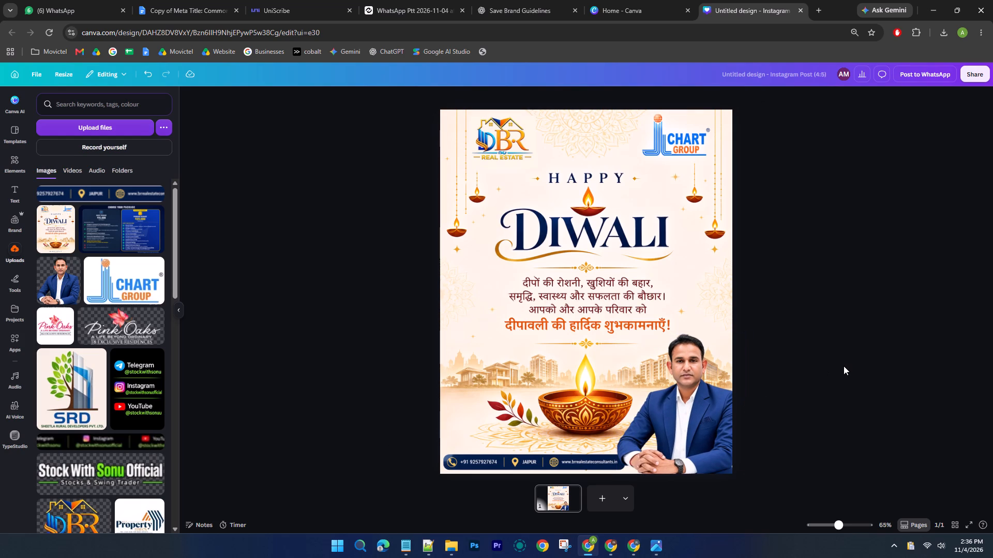
{"action": "left_click", "coordinate": [688, 424]}
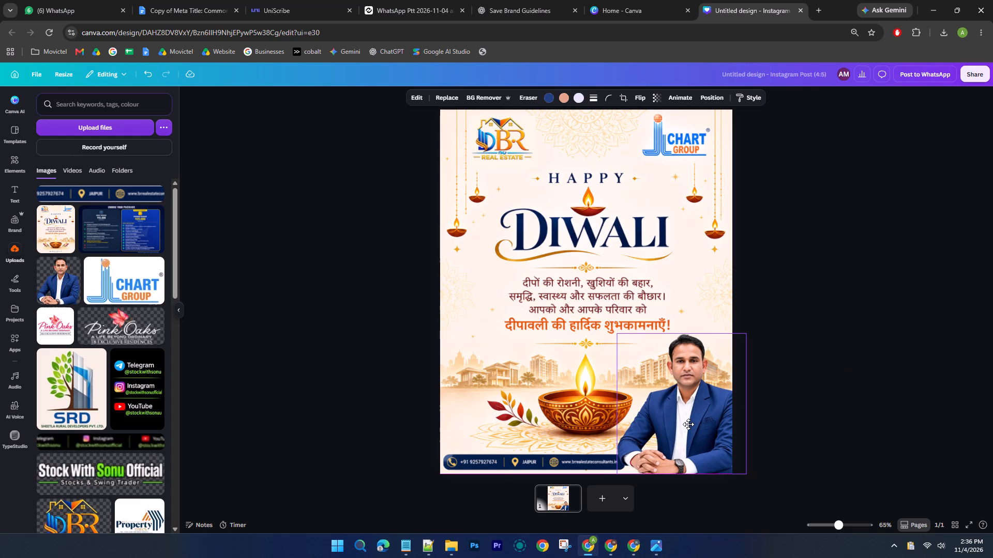
{"action": "left_click", "coordinate": [890, 364]}
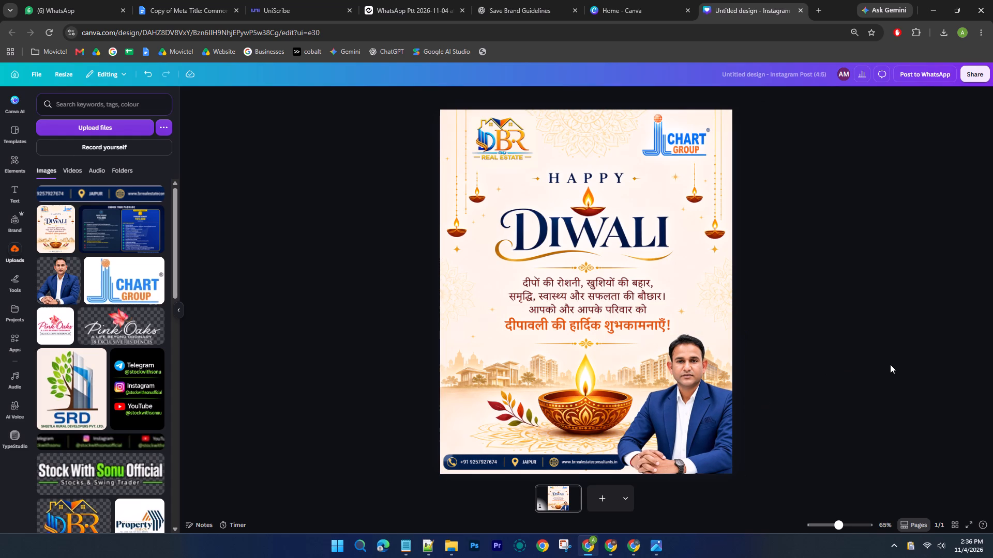
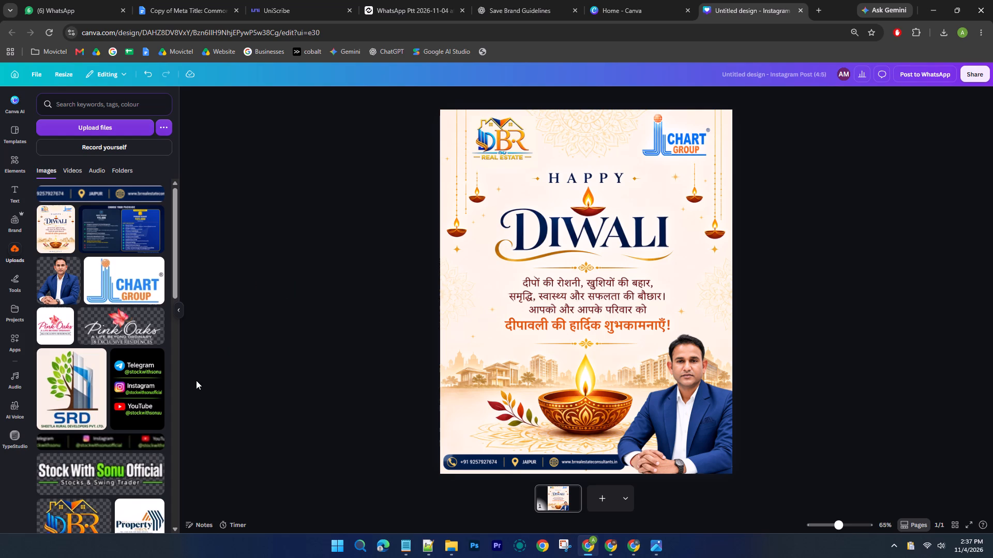
Open the Diwali design's title for renaming.
{"action": "left_click", "coordinate": [766, 74]}
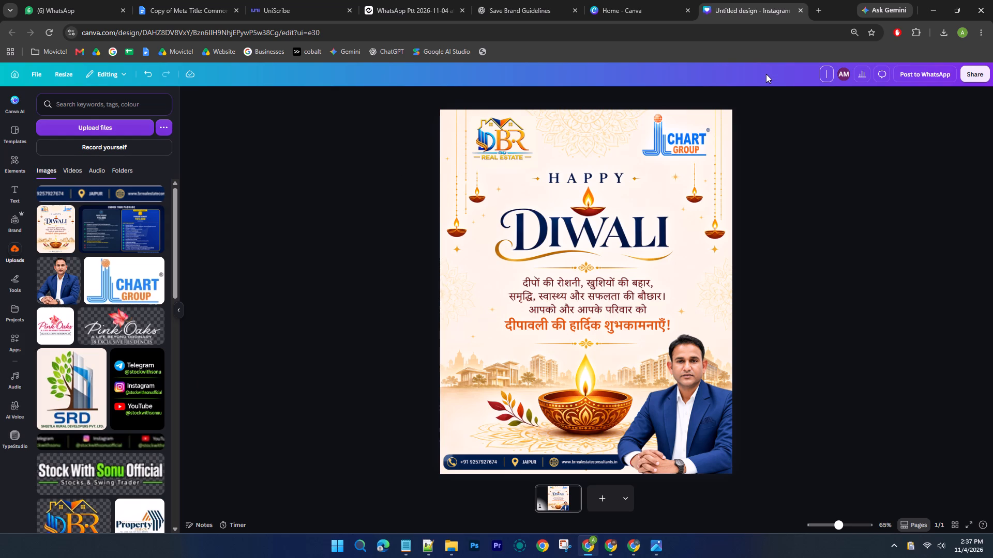
Title the design "BR Real Estate - 8 Nov".
{"action": "type", "text": "BR"}
{"action": "key", "text": "space"}
{"action": "type", "text": "Rea"}
{"action": "key", "text": "l"}
{"action": "key", "text": "space"}
{"action": "type", "text": "Estarte"}
{"action": "key", "text": "BackSpace"}
{"action": "key", "text": "BackSpace"}
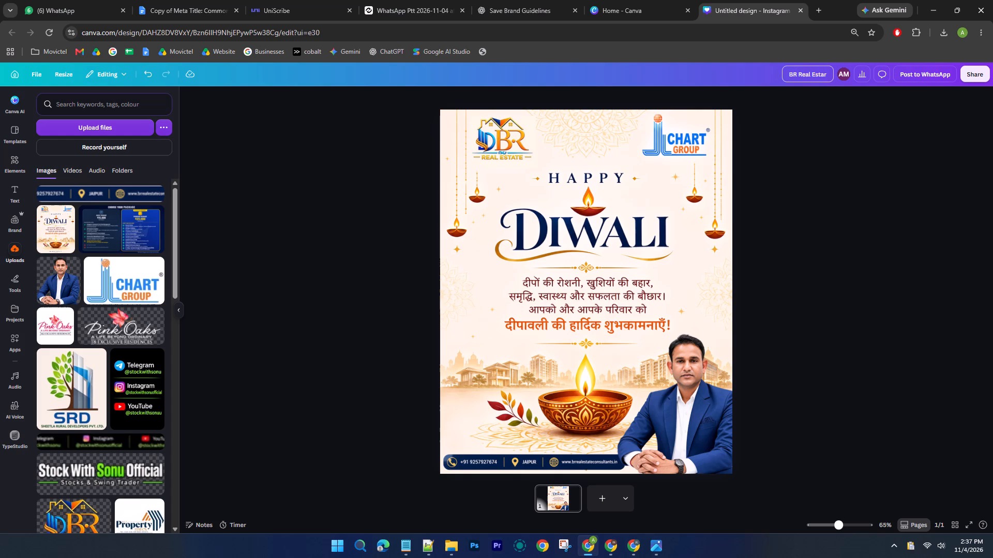
{"action": "key", "text": "BackSpace"}
{"action": "type", "text": "te"}
{"action": "key", "text": "space"}
{"action": "type", "text": "- 8"}
{"action": "key", "text": "space"}
{"action": "type", "text": "Nov"}
{"action": "key", "text": "Return"}
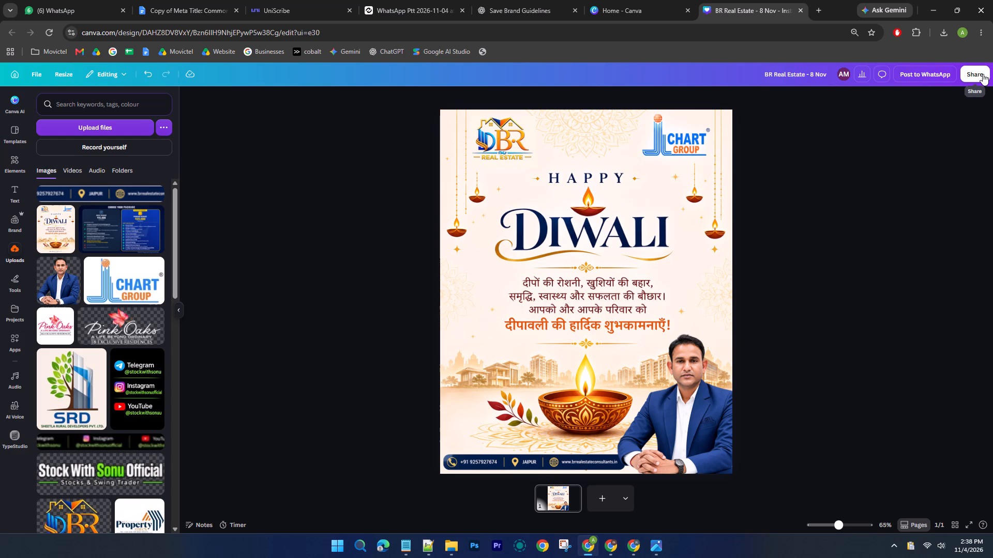
Download the poster as a high-quality PNG at its original 1,080 × 1,350 px size.
{"action": "left_click", "coordinate": [983, 74]}
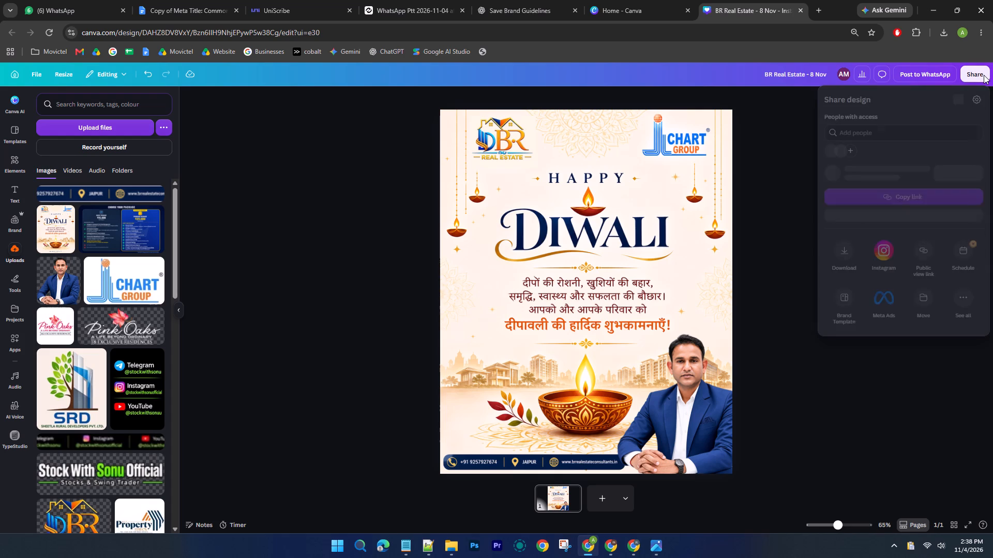
{"action": "left_click", "coordinate": [853, 267]}
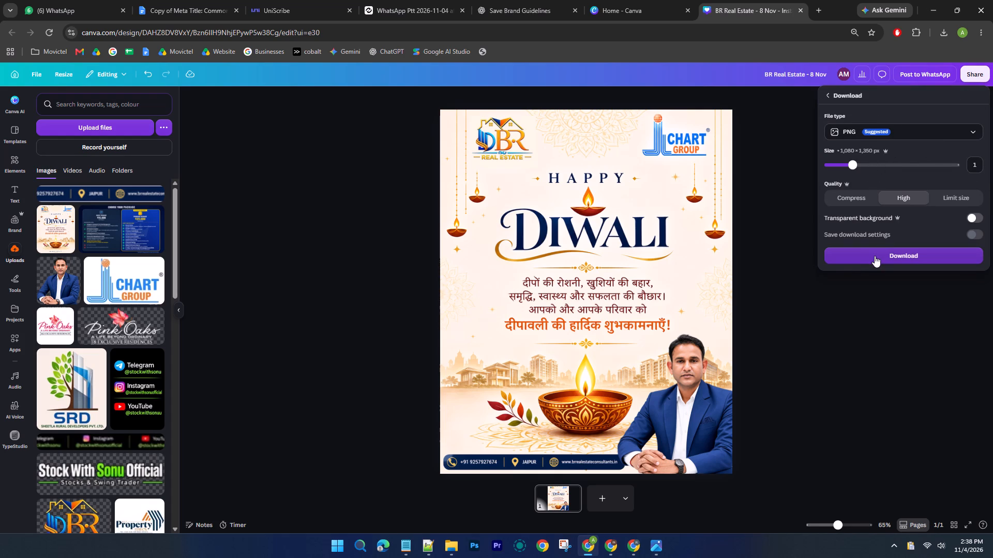
{"action": "left_click", "coordinate": [875, 256]}
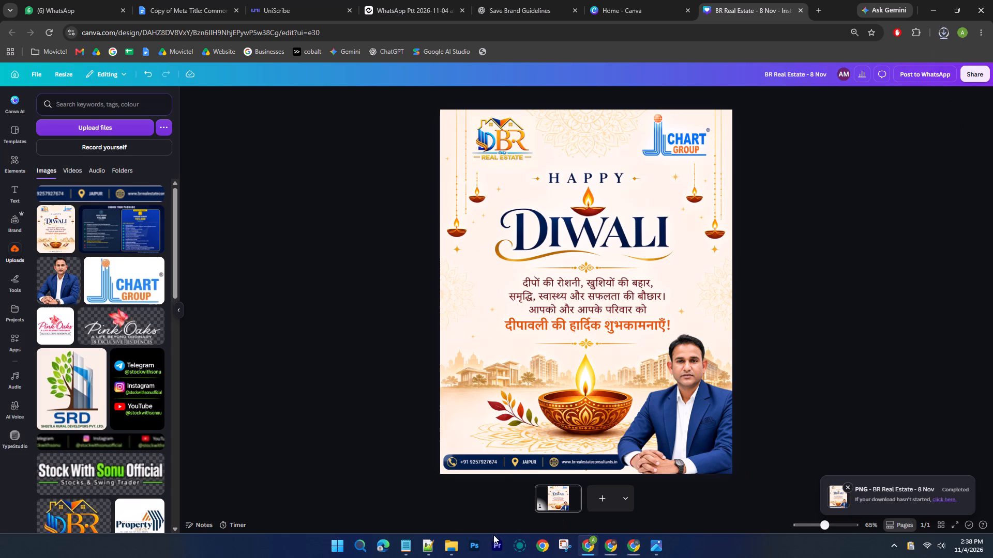
In File Explorer, move the downloaded BR Real Estate - 8 Nov image from Downloads into the 8 November folder.
{"action": "left_click", "coordinate": [459, 542]}
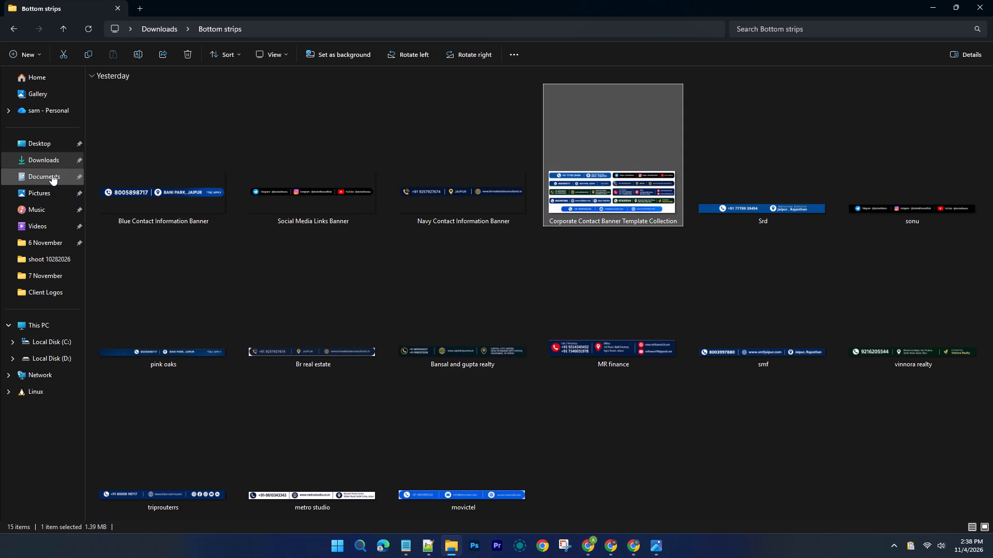
{"action": "left_click", "coordinate": [53, 159]}
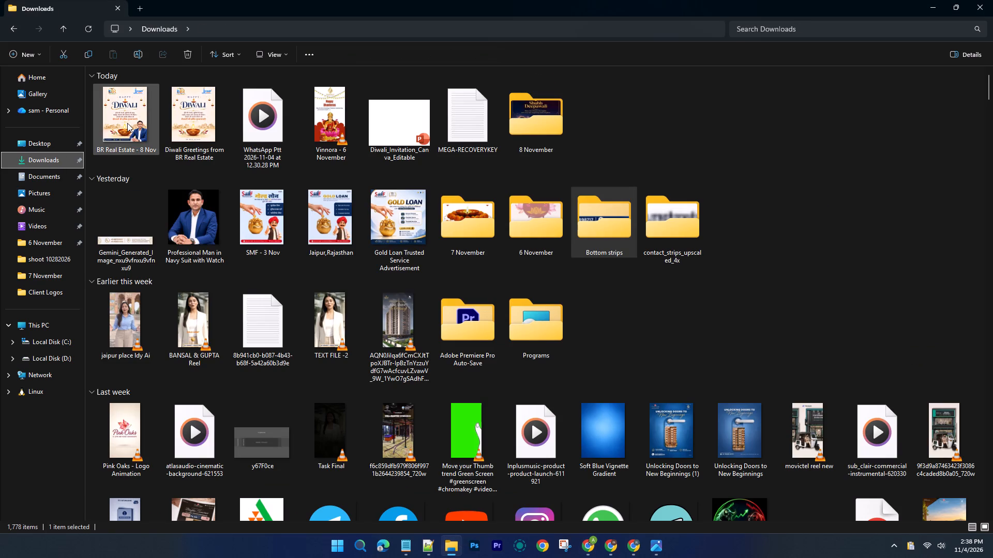
{"action": "right_click", "coordinate": [127, 123]}
{"action": "left_click", "coordinate": [630, 114]}
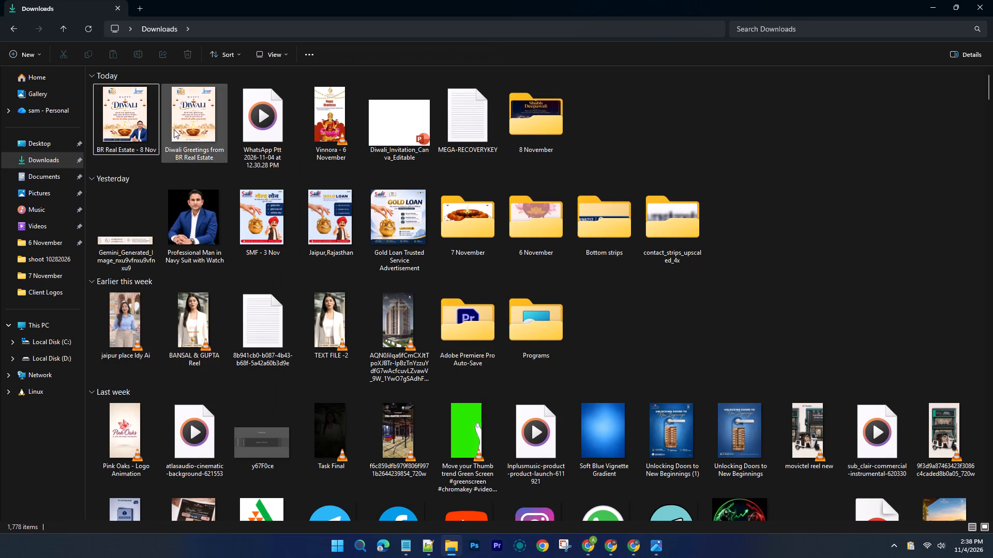
{"action": "left_click_drag", "start_coordinate": [124, 122], "coordinate": [510, 114]}
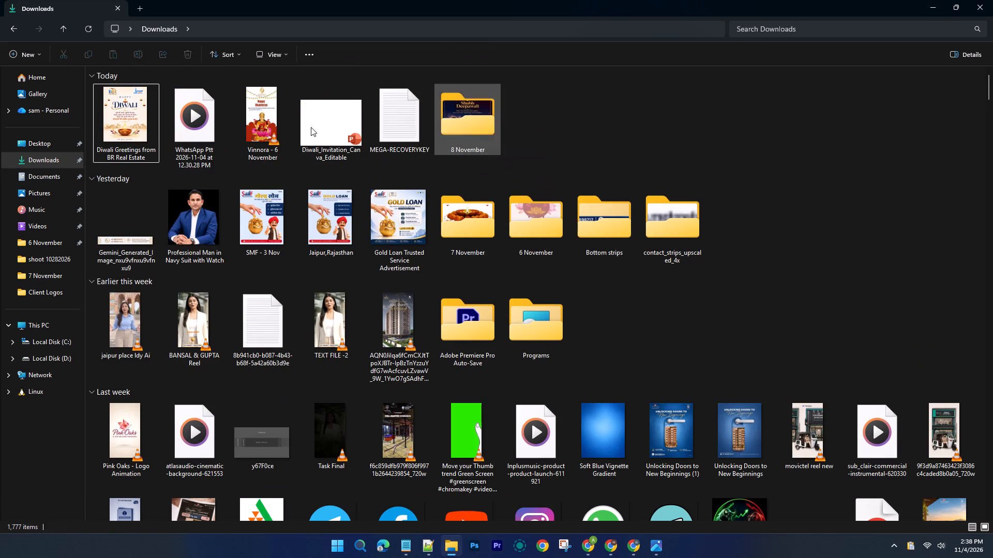
View the original Diwali Greetings from BR Real Estate image in Downloads, then close the viewer.
{"action": "double_click", "coordinate": [110, 121]}
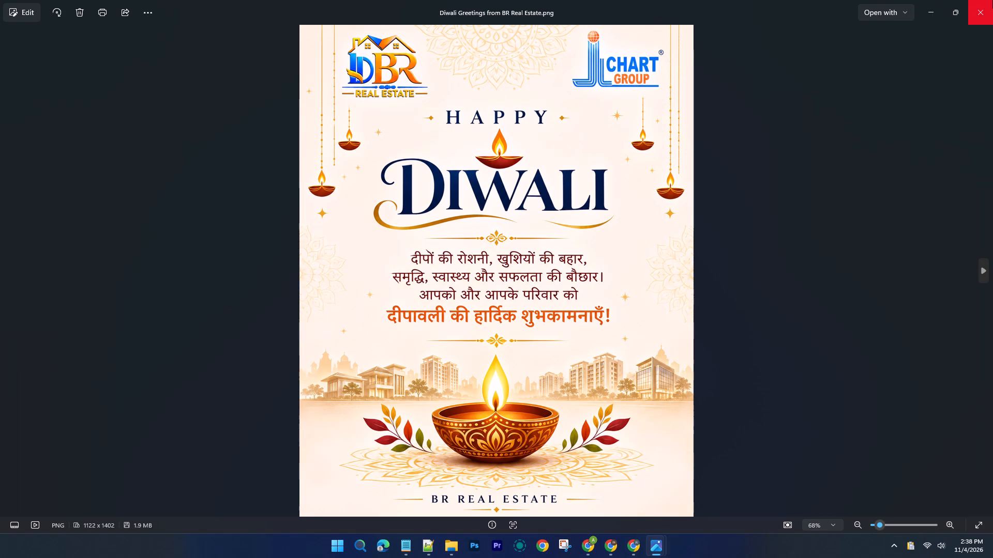
{"action": "left_click", "coordinate": [935, 0]}
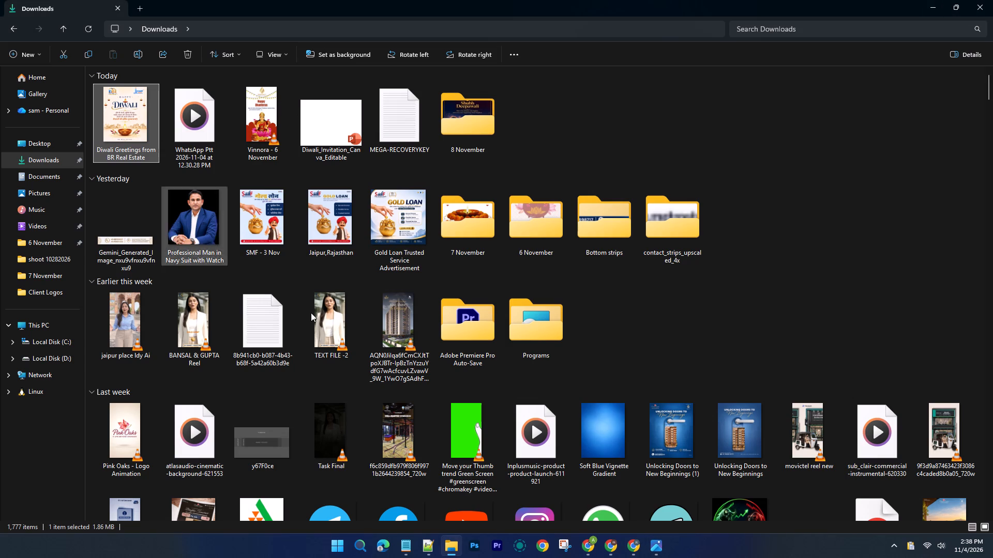
Close the open image viewer windows for the Diwali greeting, the BR Real Estate logo and the corporate contact banner.
{"action": "left_click", "coordinate": [665, 552]}
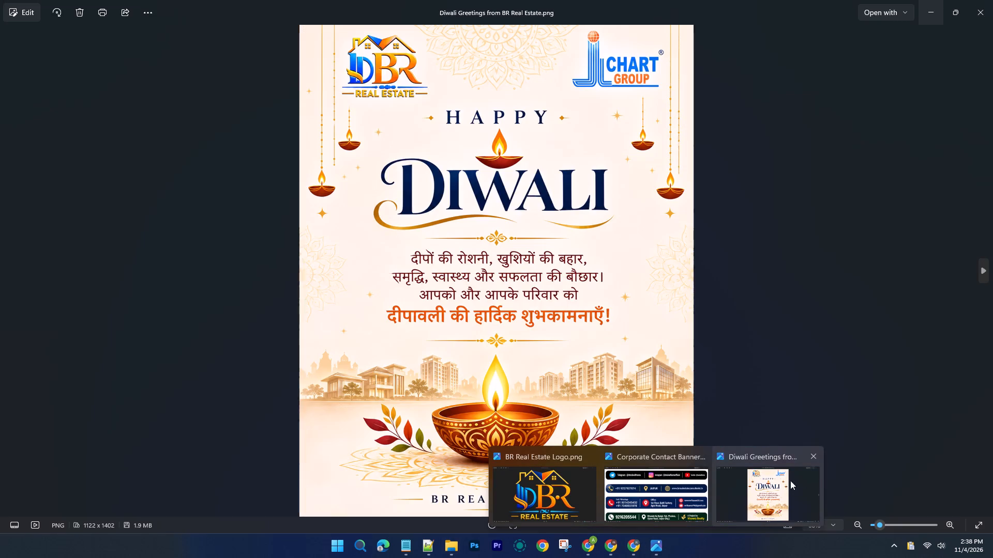
{"action": "left_click", "coordinate": [813, 457]}
{"action": "left_click", "coordinate": [649, 458]}
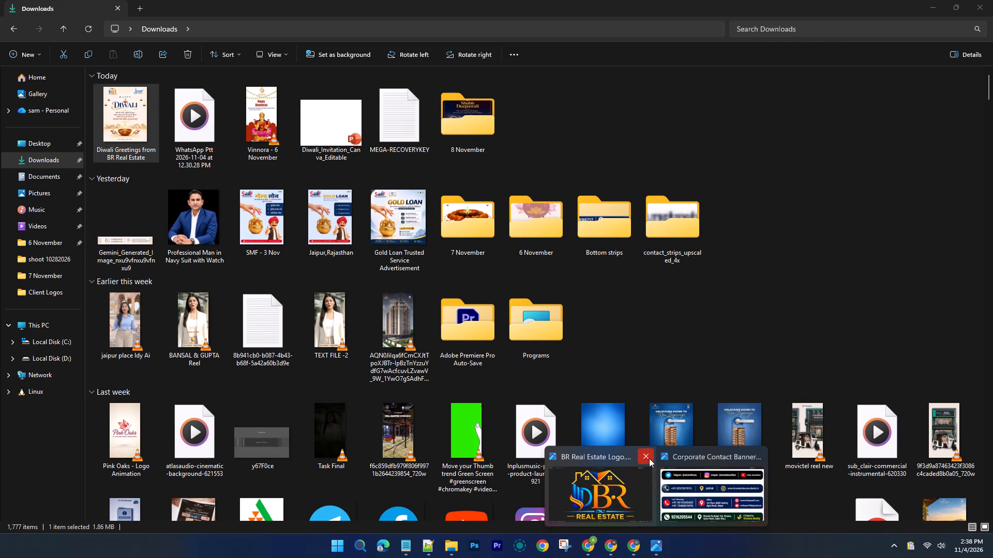
{"action": "left_click", "coordinate": [705, 456]}
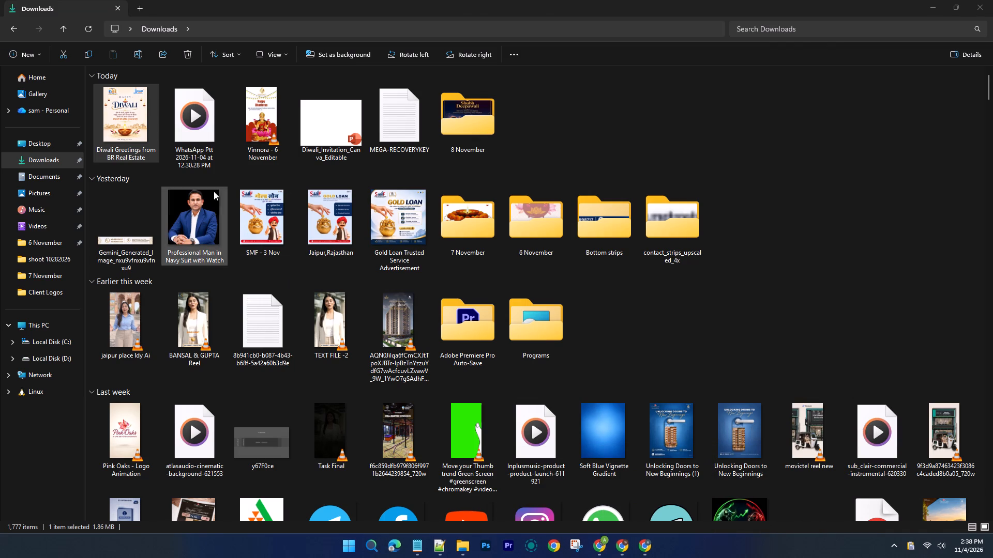
Delete the original Diwali Greetings from BR Real Estate image from Downloads.
{"action": "left_click", "coordinate": [231, 126]}
{"action": "left_click", "coordinate": [146, 116]}
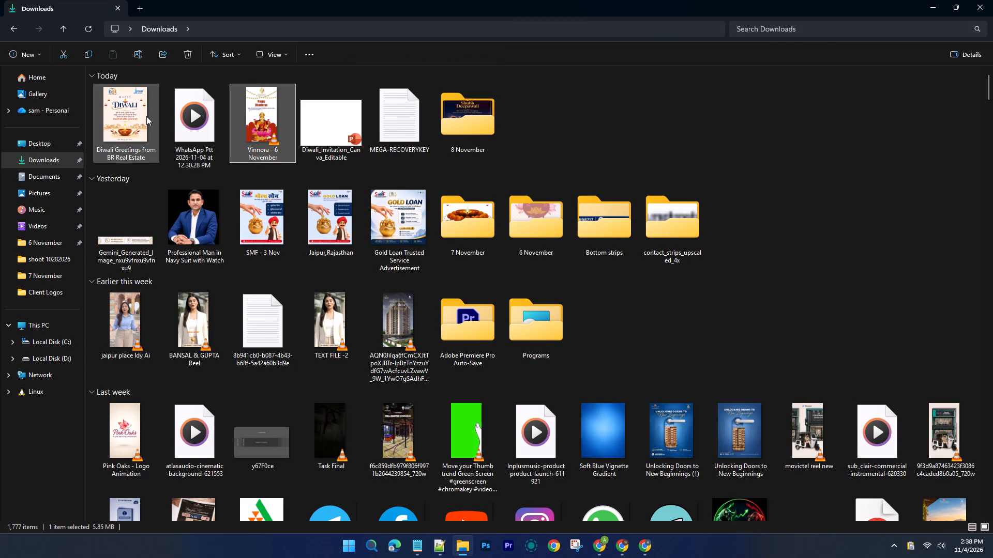
{"action": "key", "text": "Delete"}
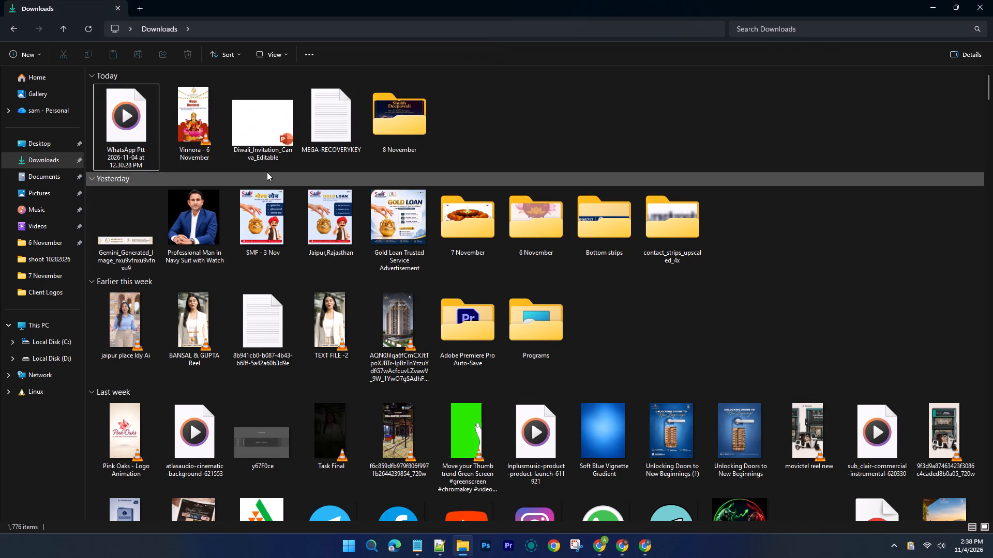
{"action": "left_click", "coordinate": [137, 142]}
{"action": "left_click", "coordinate": [454, 138]}
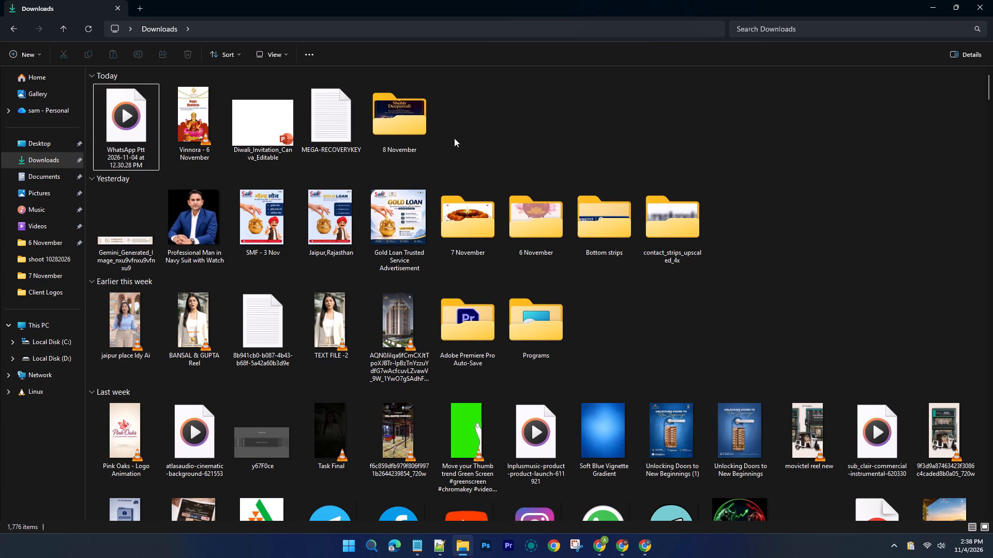
Open the 8 November folder in Downloads to check the finished client posters.
{"action": "double_click", "coordinate": [406, 133]}
{"action": "left_click", "coordinate": [586, 351]}
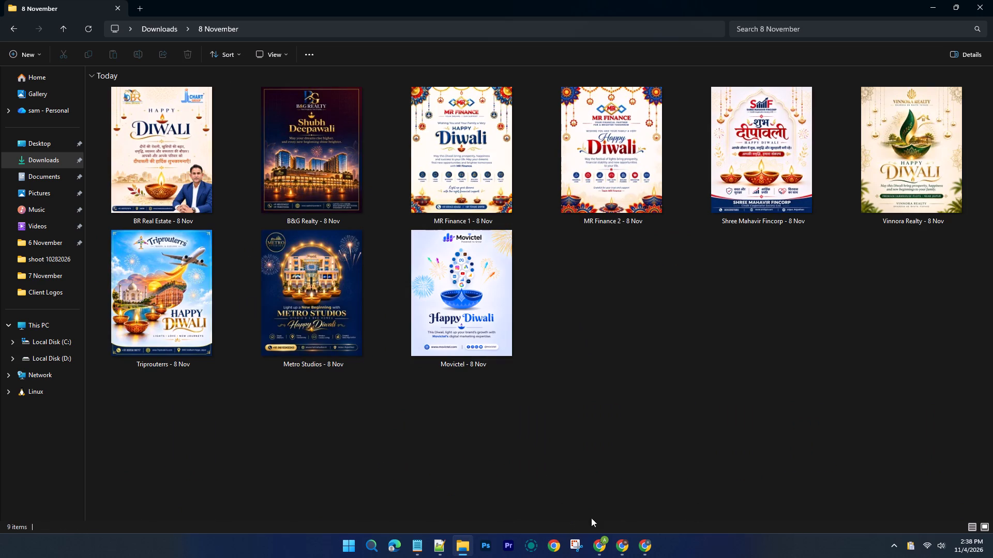
Switch to Chrome and return to the Save Brand Guidelines conversation in ChatGPT.
{"action": "left_click", "coordinate": [598, 541]}
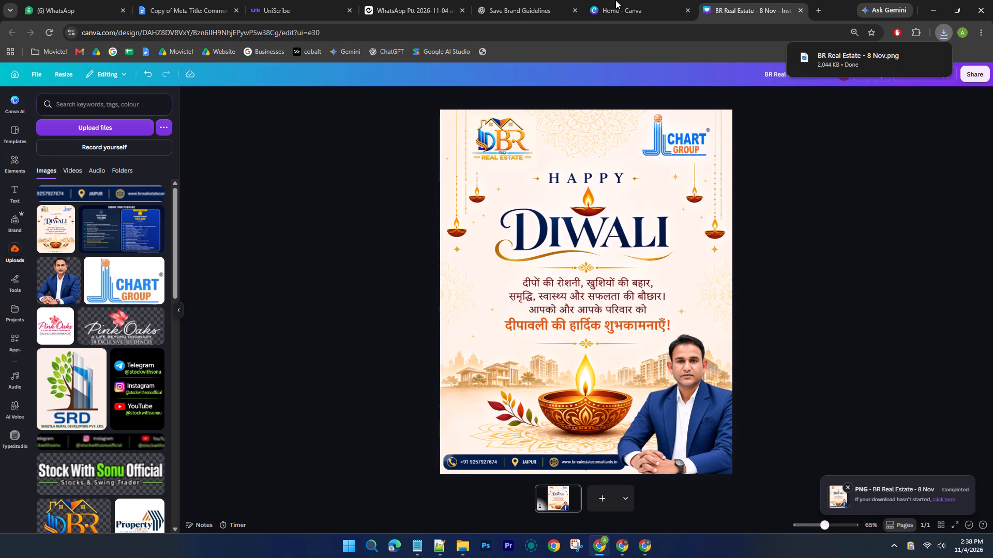
{"action": "left_click", "coordinate": [615, 0]}
{"action": "left_click", "coordinate": [541, 0]}
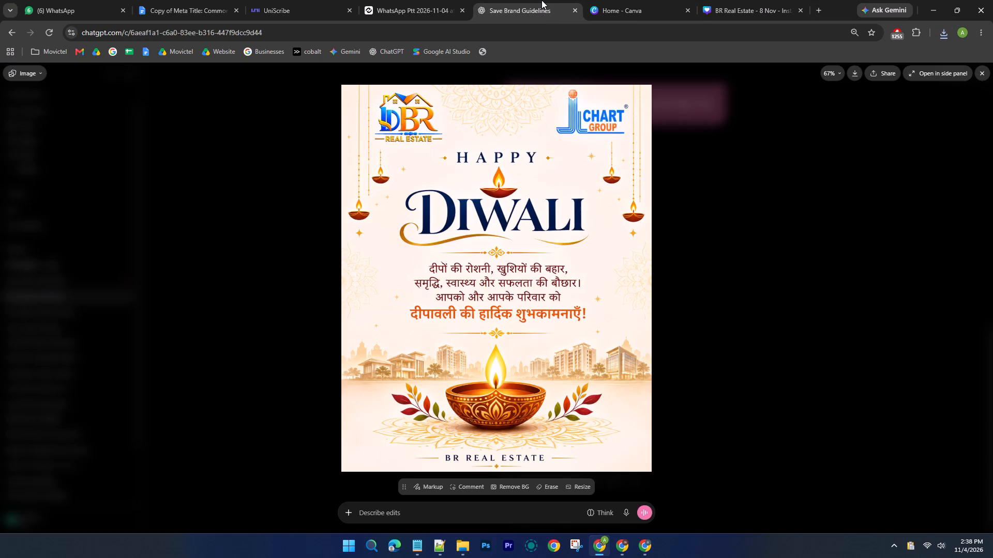